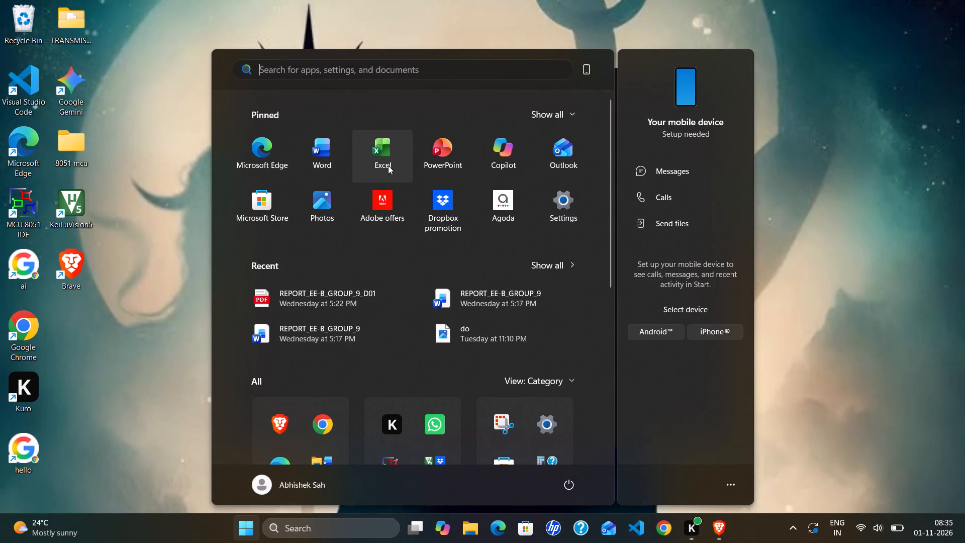
Launch Excel.
double_click(379, 148)
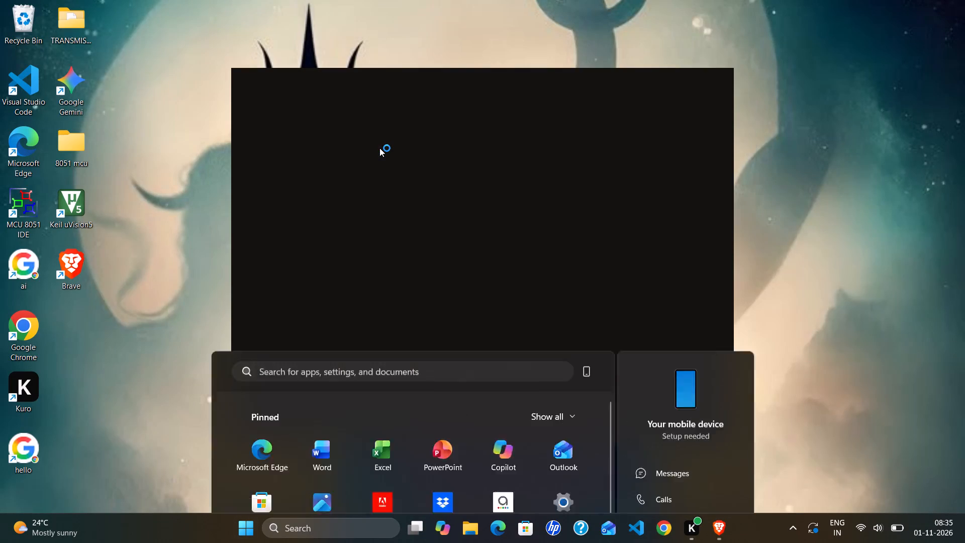
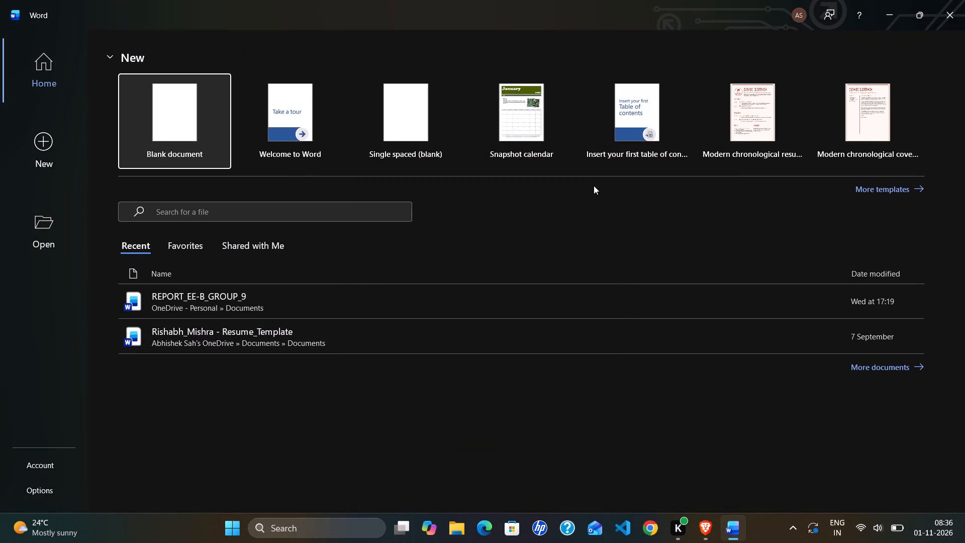
Open the recent document REPORT_EE-B_GROUP_9 in Word.
click(399, 307)
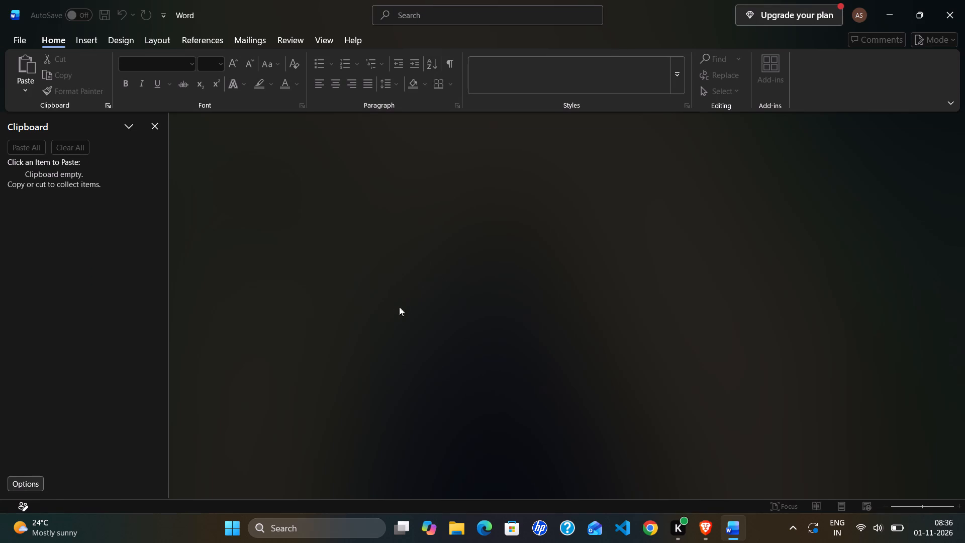
click(424, 232)
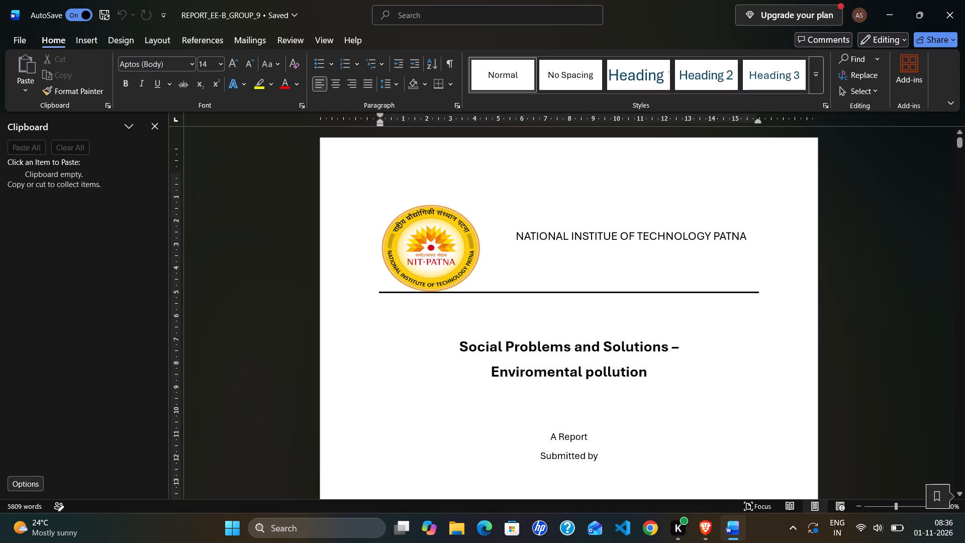
Select the NIT Patna logo picture at the top of the report's cover page.
double_click(432, 239)
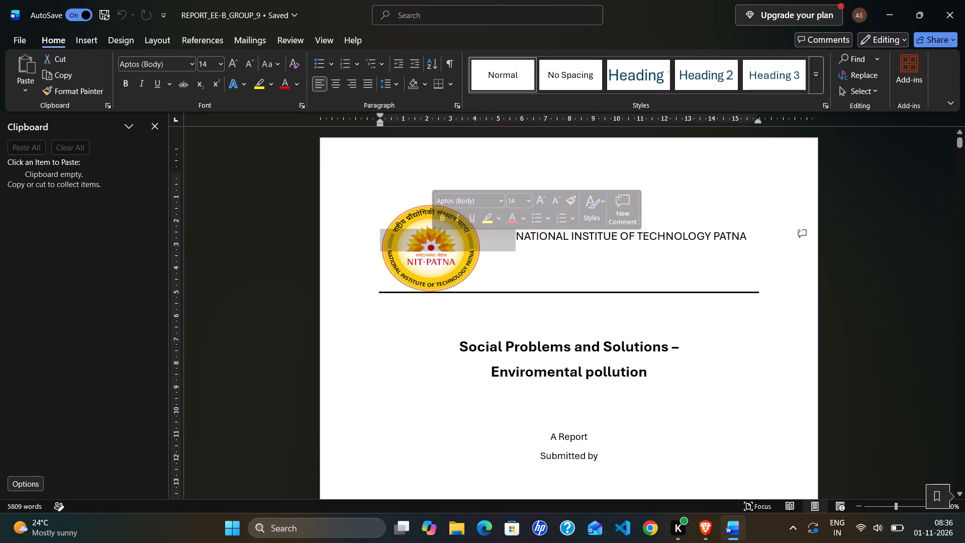
click(426, 262)
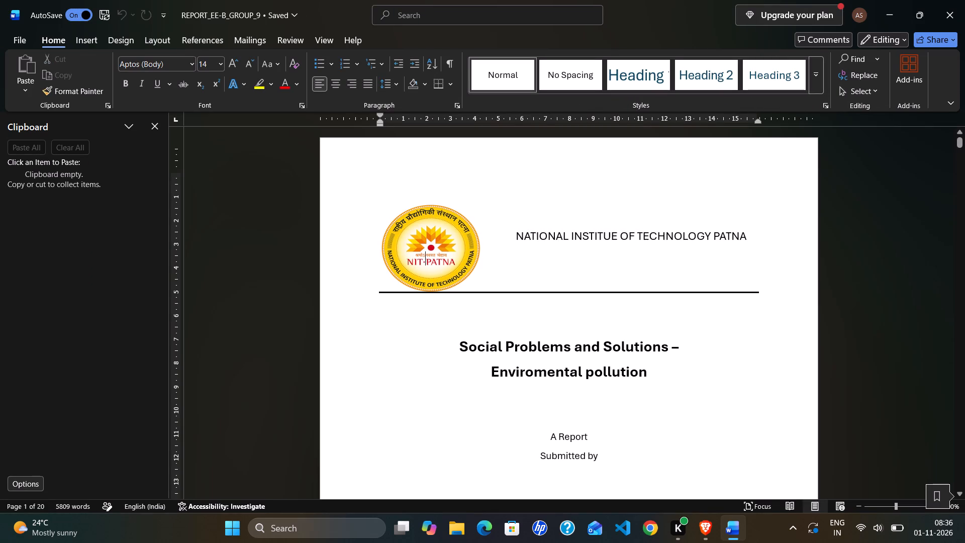
double_click(442, 272)
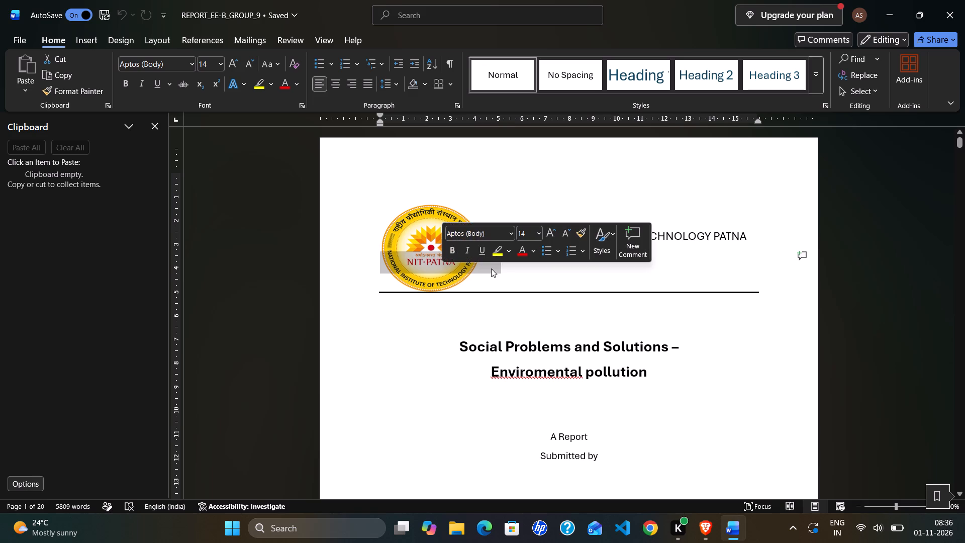
click(401, 216)
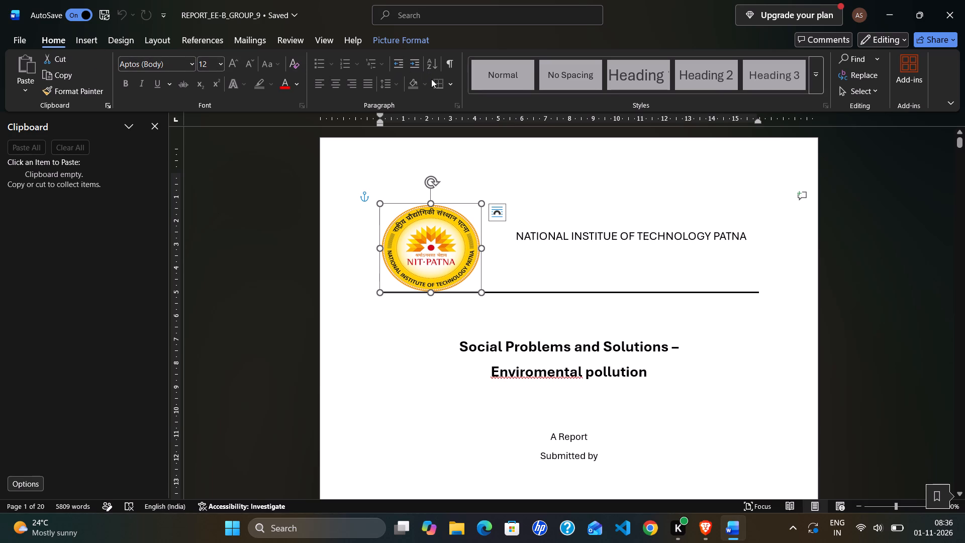
Look through the report's opening pages, from the cover page to the acknowledgement, and return to the cover.
scroll(430, 88, up, 2)
scroll(512, 288, down, 6)
scroll(527, 294, up, 12)
scroll(527, 294, down, 4)
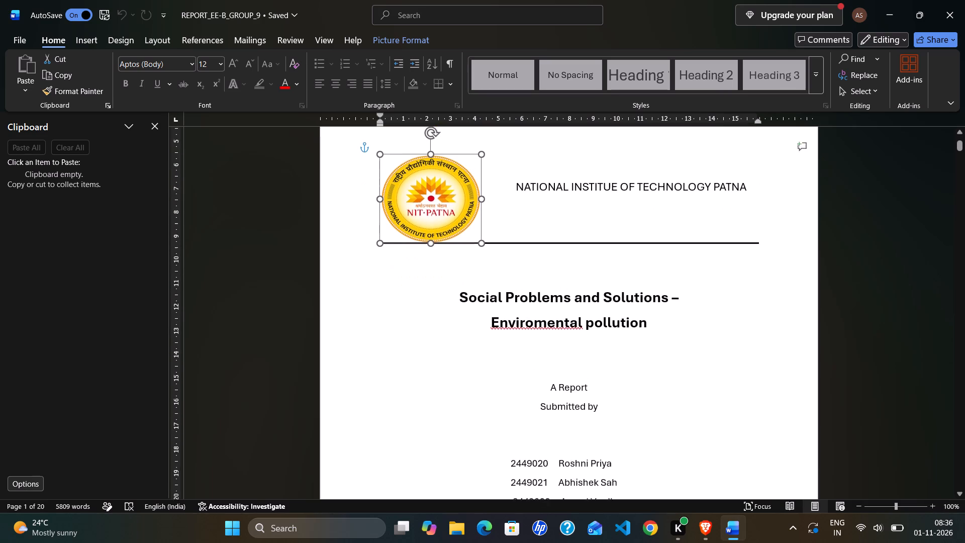
scroll(527, 294, down, 19)
scroll(527, 294, down, 5)
scroll(527, 294, up, 6)
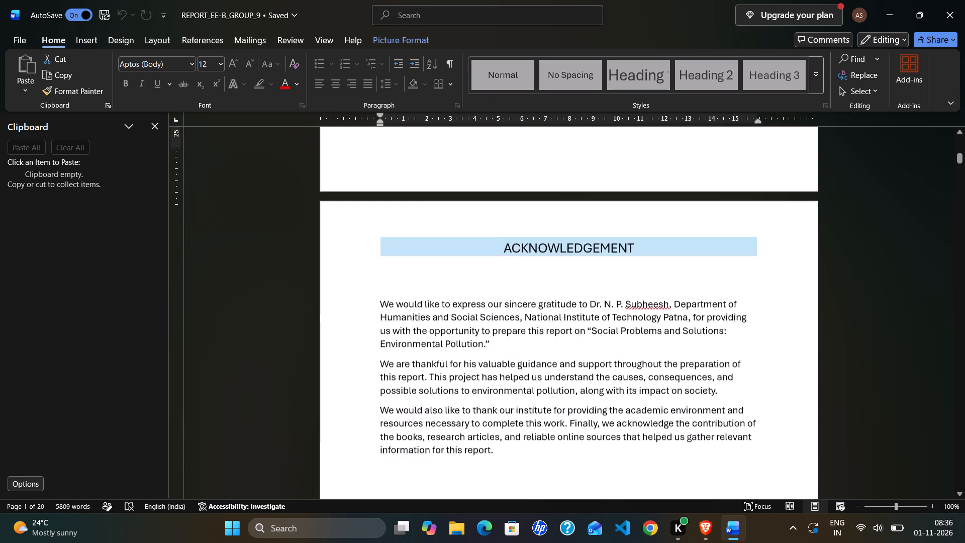
scroll(527, 294, up, 20)
scroll(527, 294, up, 12)
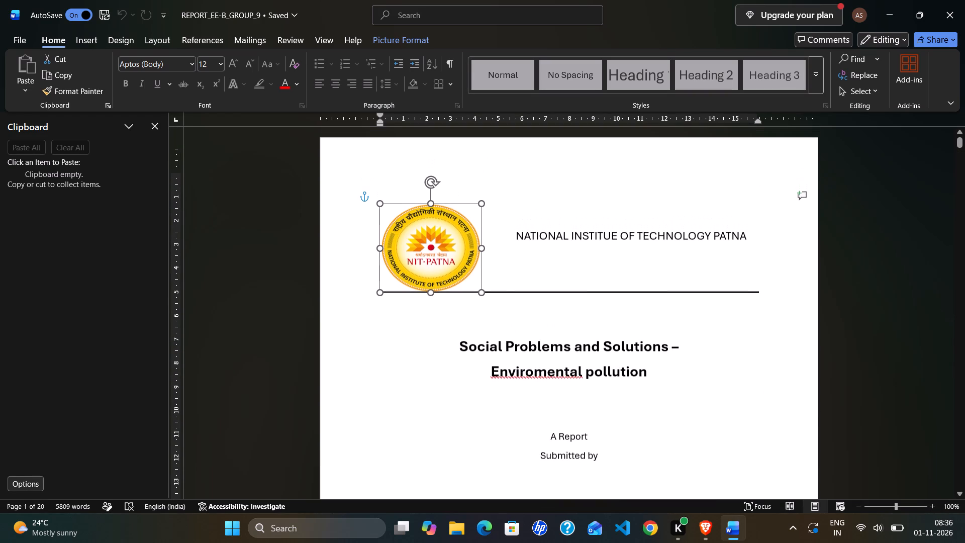
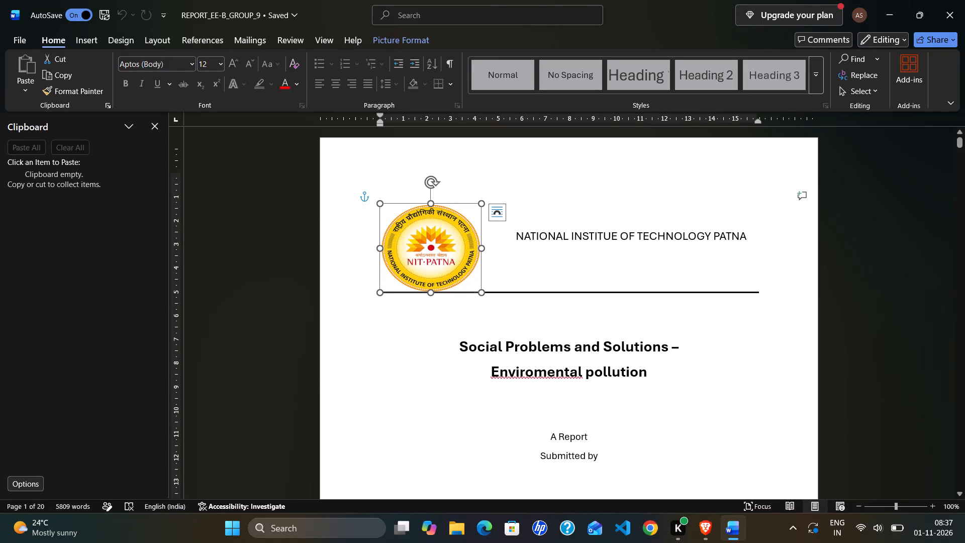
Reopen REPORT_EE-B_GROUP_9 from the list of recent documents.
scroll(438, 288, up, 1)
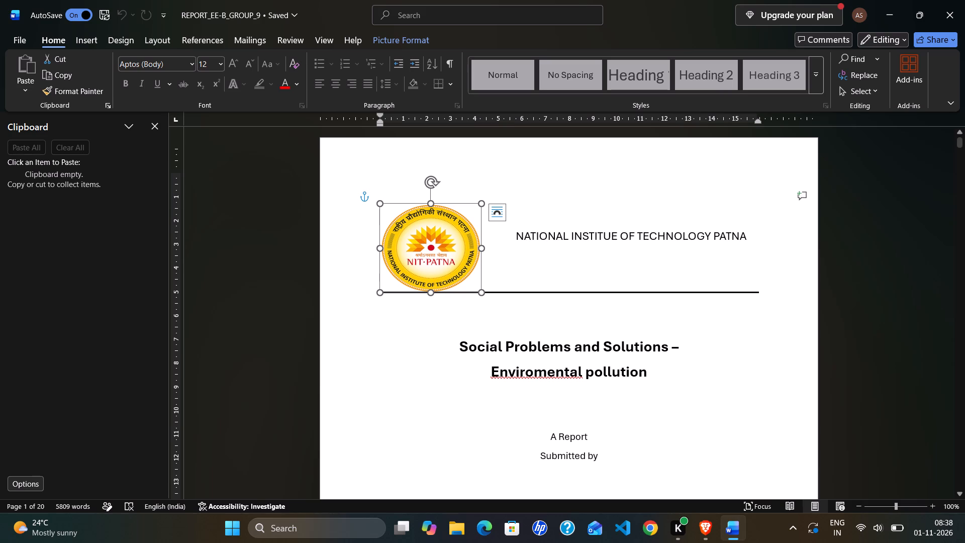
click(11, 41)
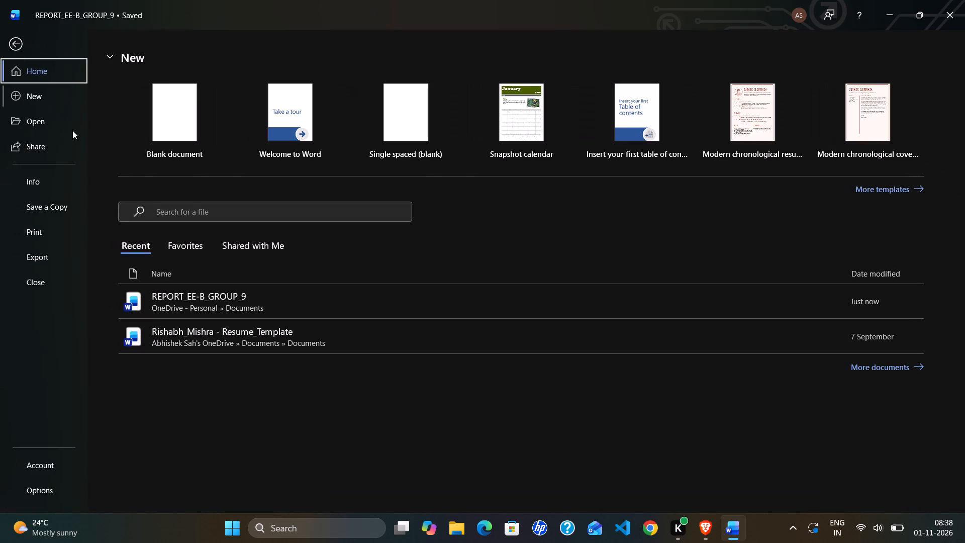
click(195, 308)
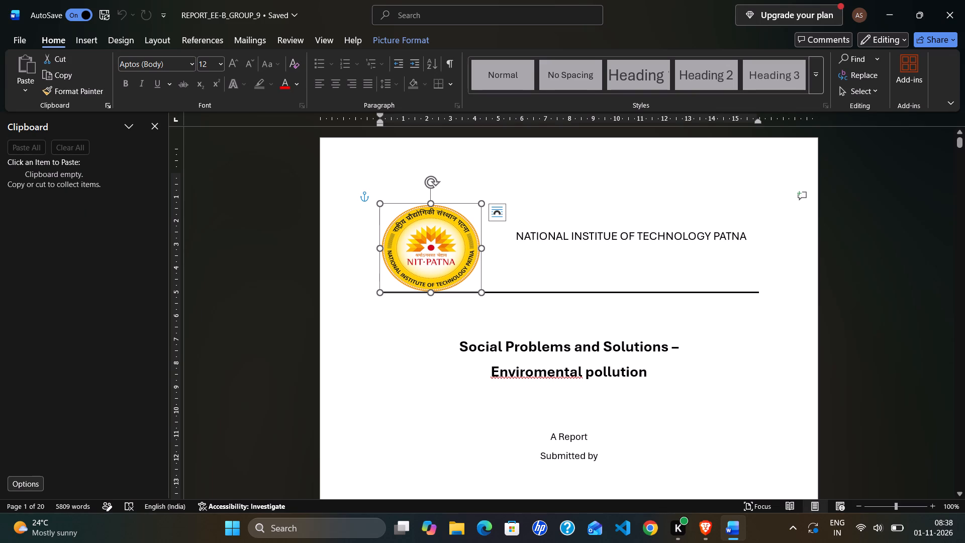
Open the file overview page with the templates and recent documents.
click(18, 36)
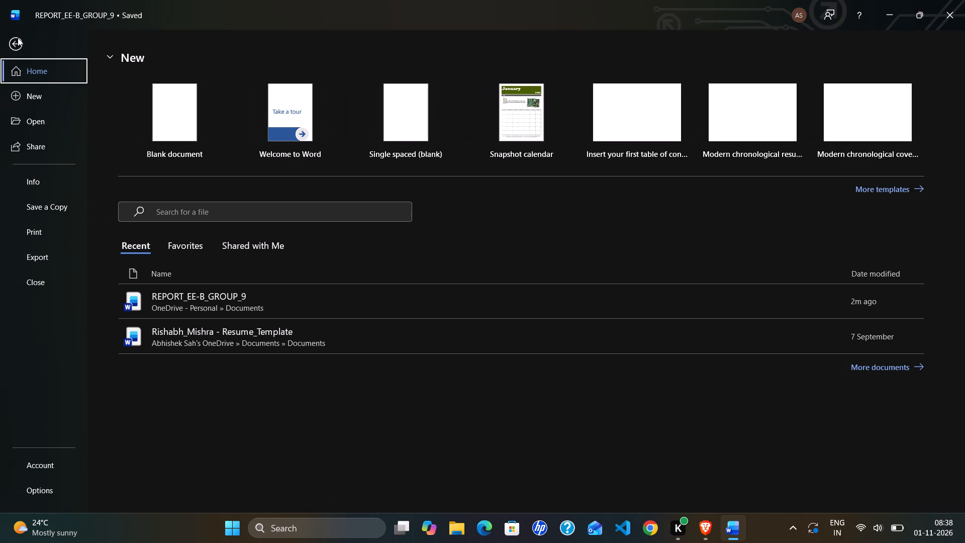
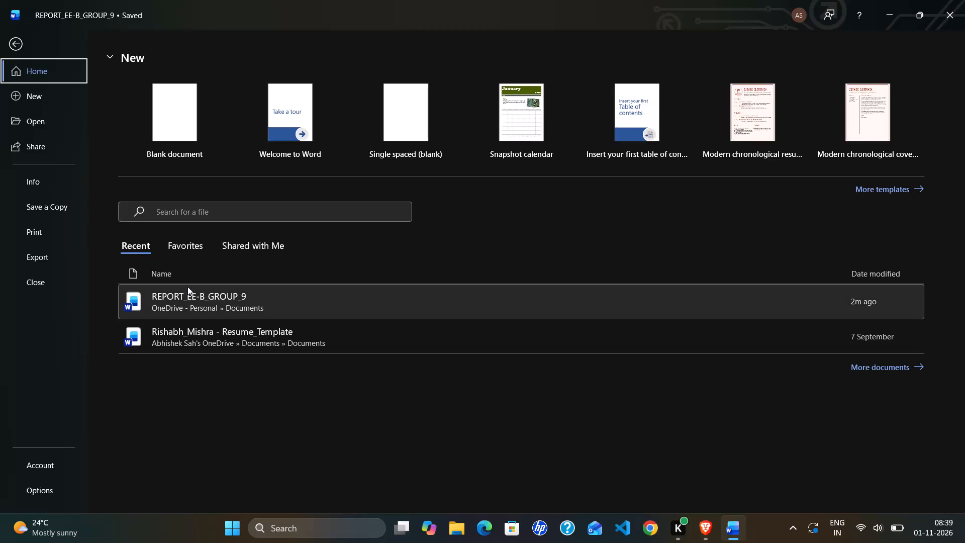
Open REPORT_EE-B_GROUP_9 from the recent documents.
click(146, 301)
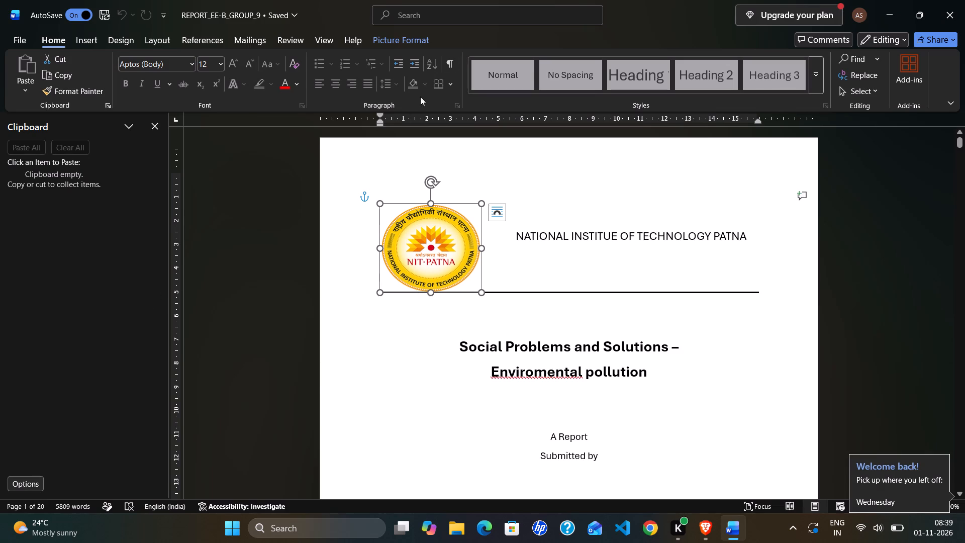
Set the document's mode to Editing.
click(871, 39)
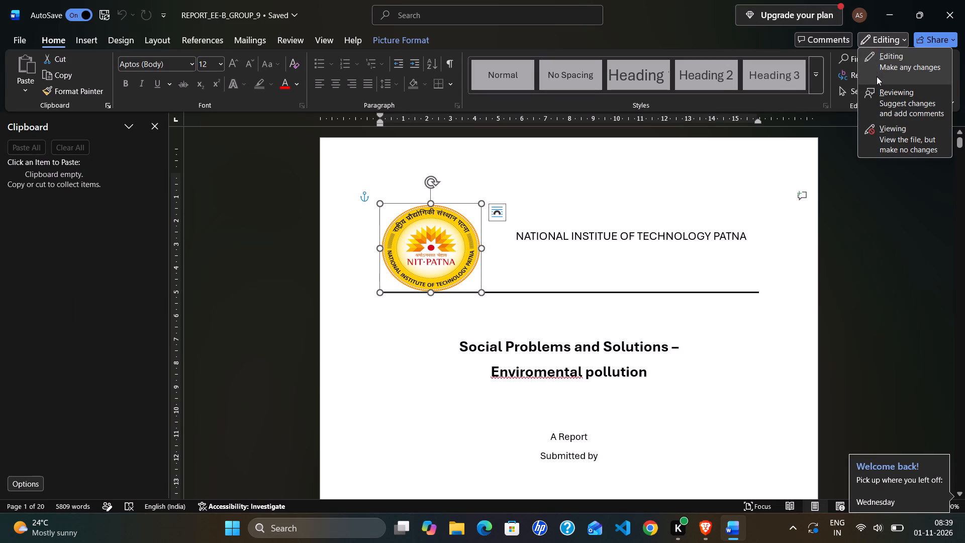
click(877, 76)
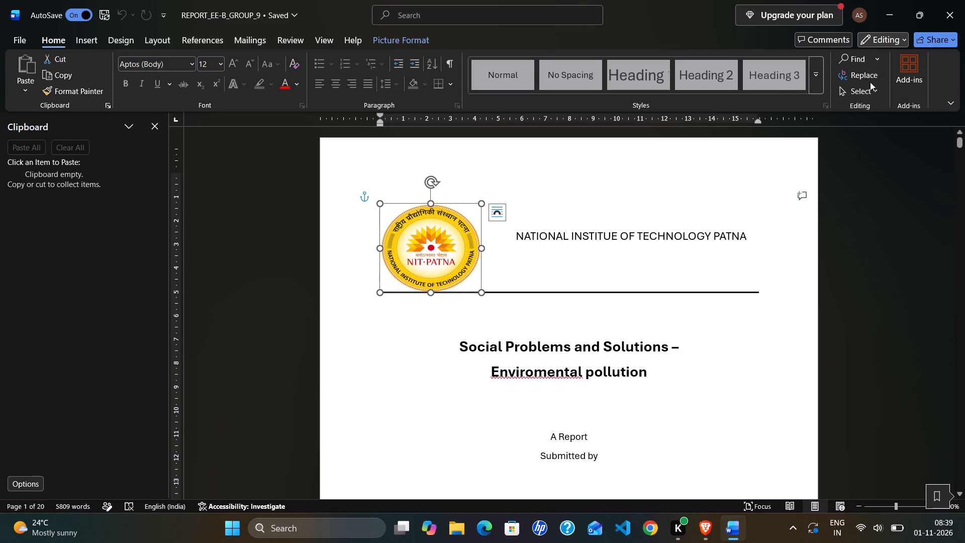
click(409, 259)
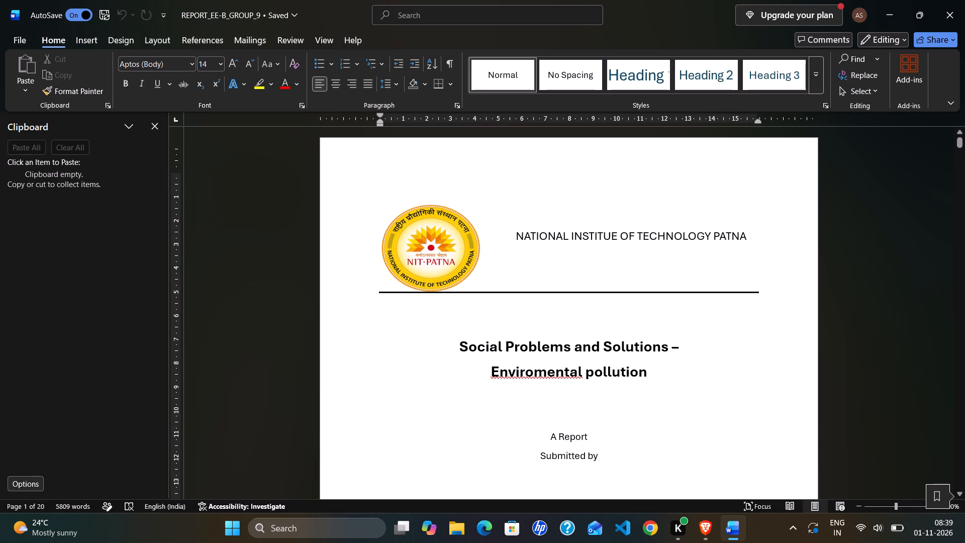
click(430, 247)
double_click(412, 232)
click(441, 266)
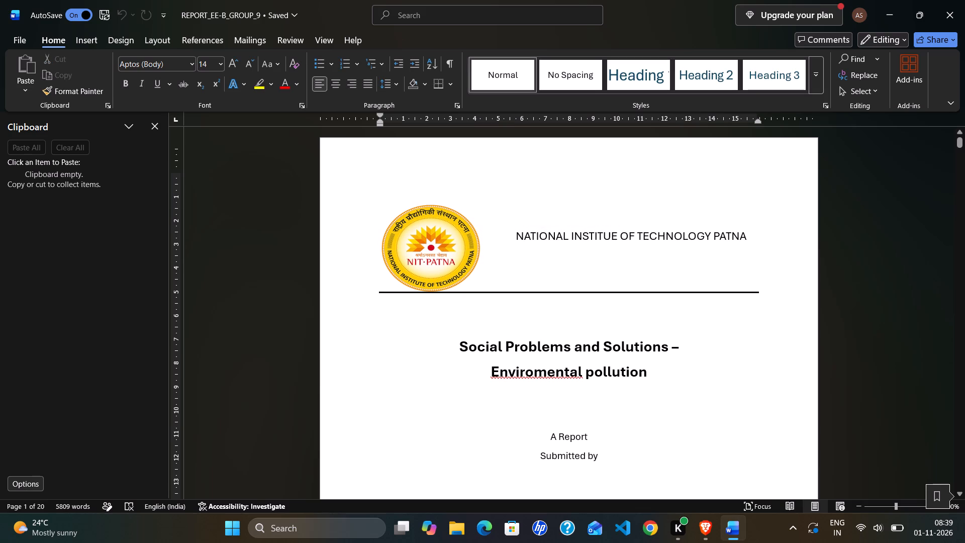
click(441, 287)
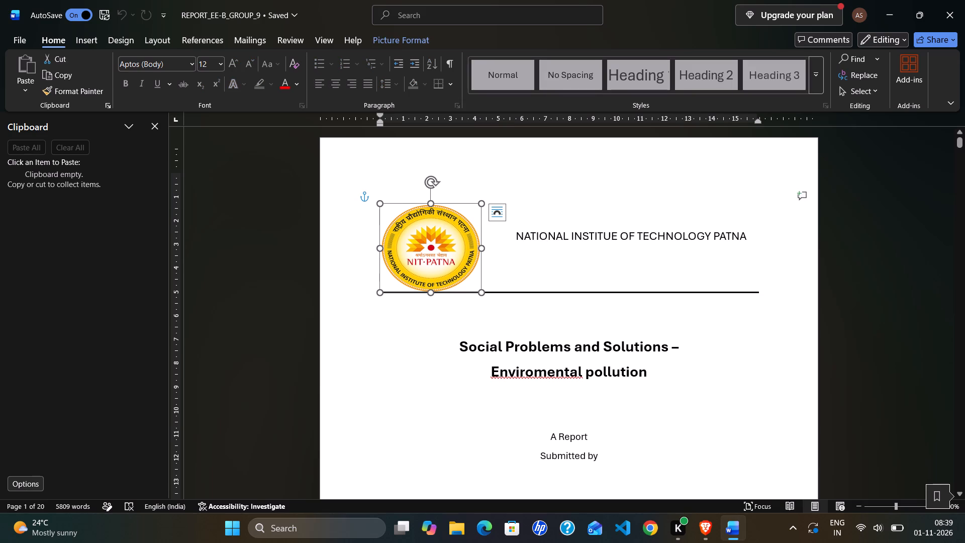
Add a bottom border to the blank paragraph below the institute name on the cover page.
click(515, 276)
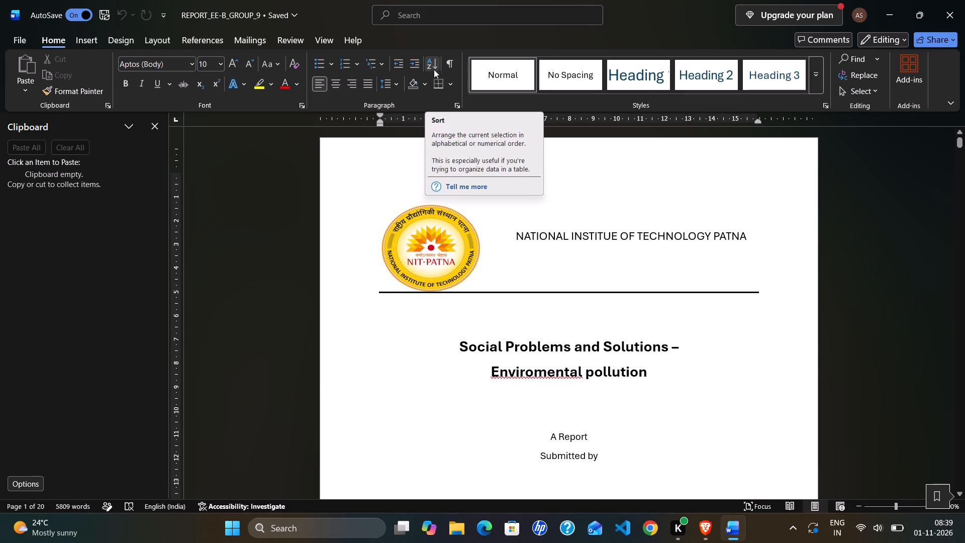
click(442, 84)
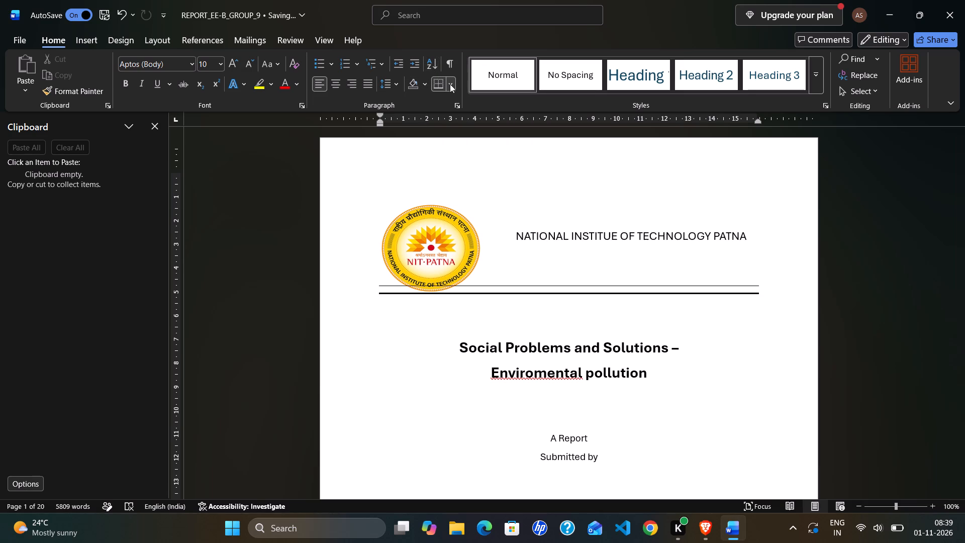
Open the choice of border types for the blank paragraph below the institute name.
click(450, 84)
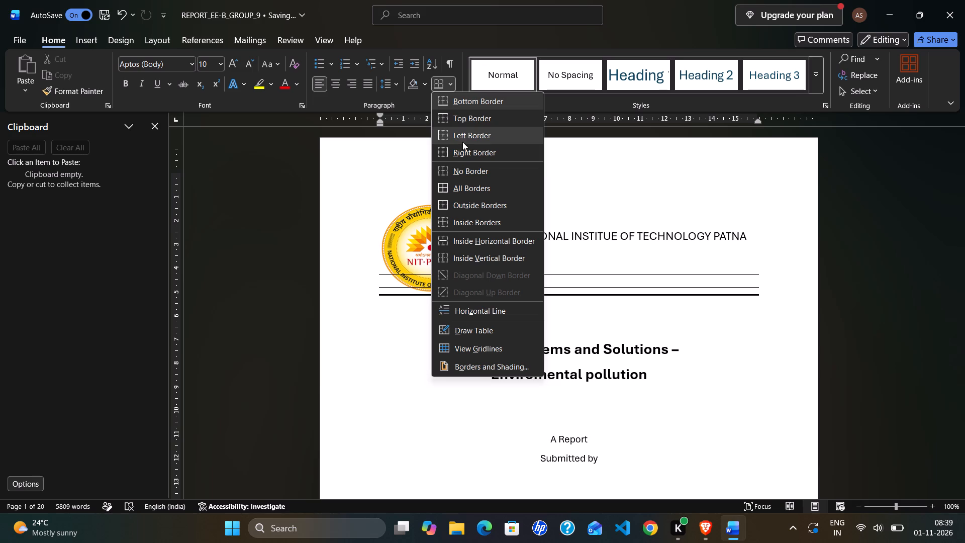
Apply No Border to the paragraph beside the logo on the cover page.
click(468, 168)
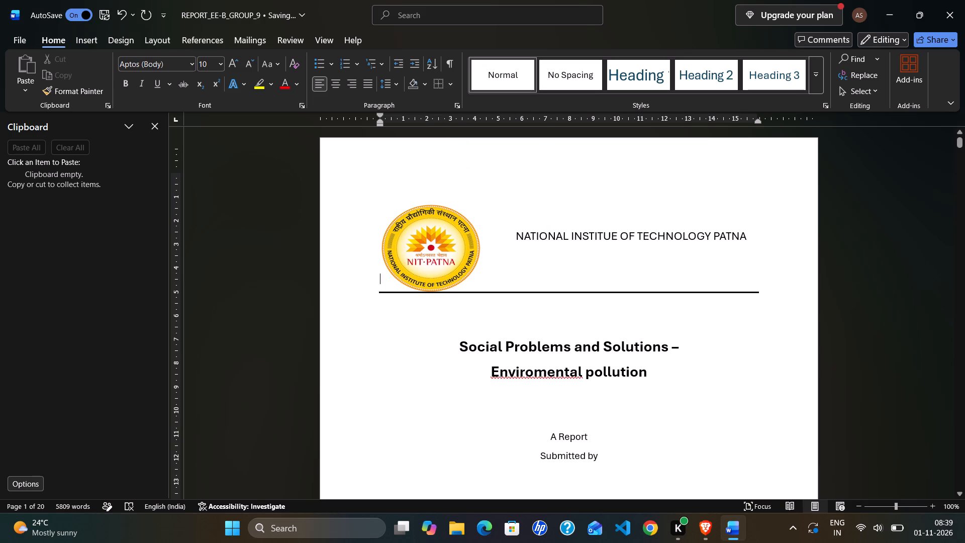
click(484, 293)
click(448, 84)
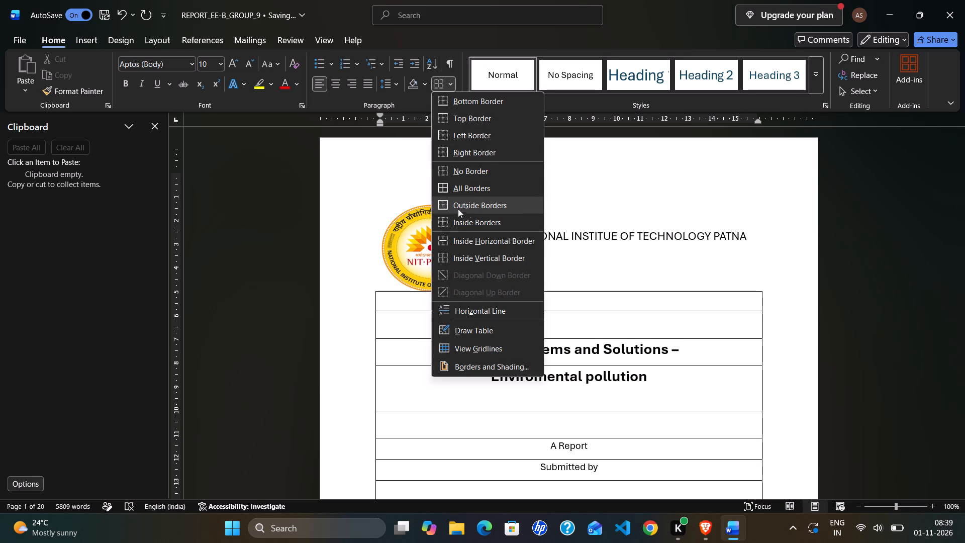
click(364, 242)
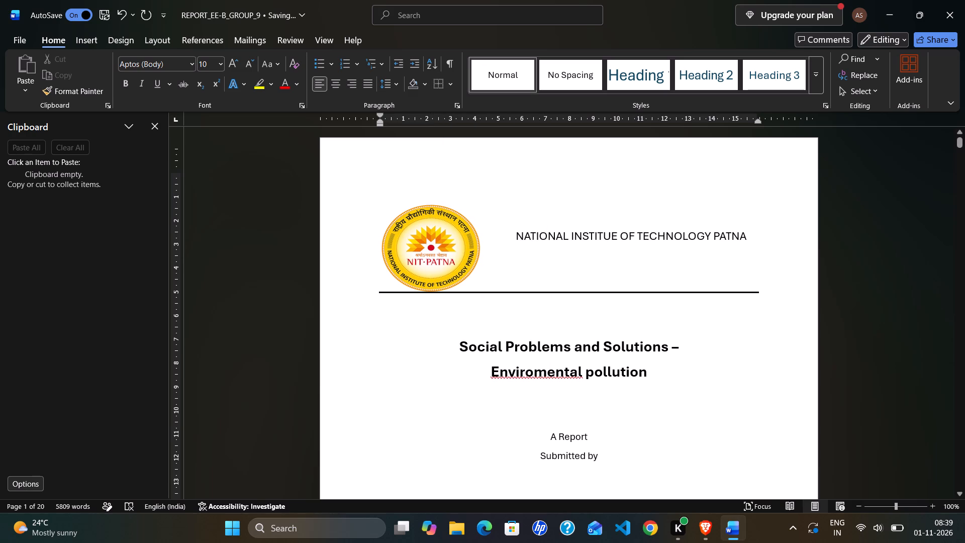
Insert an empty line beside the NIT Patna logo to move the horizontal line further below it.
click(486, 260)
key(Return)
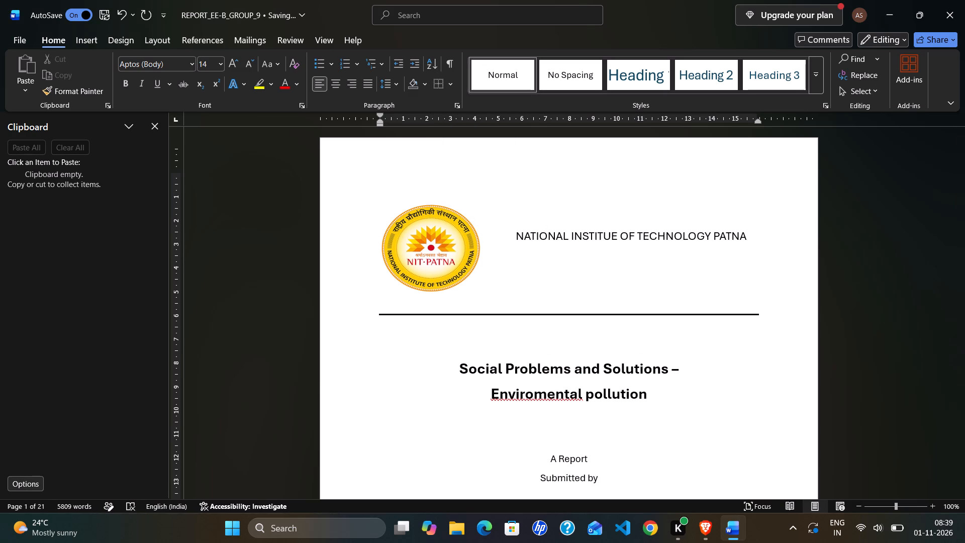
Change the month in the date at the bottom of the cover page to November.
scroll(516, 236, down, 15)
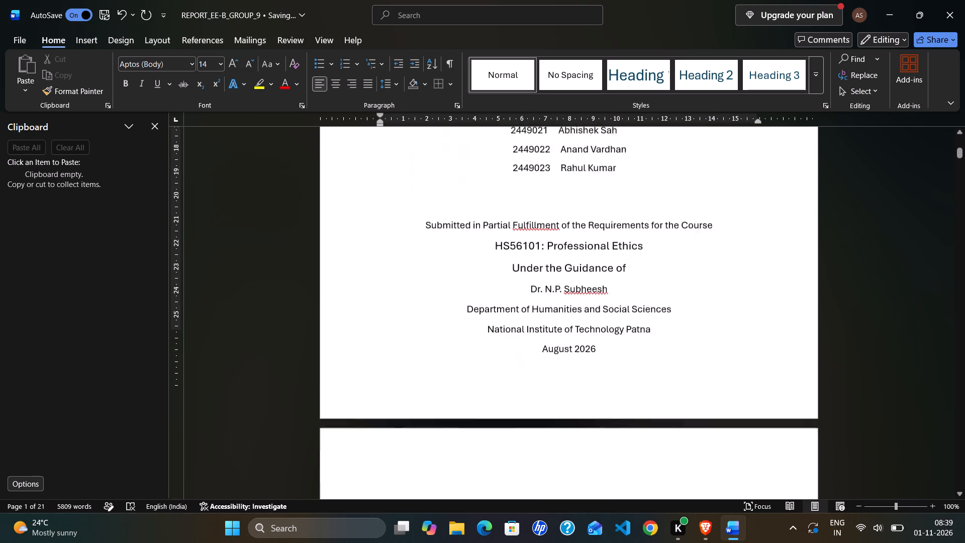
scroll(516, 236, down, 1)
scroll(516, 236, up, 2)
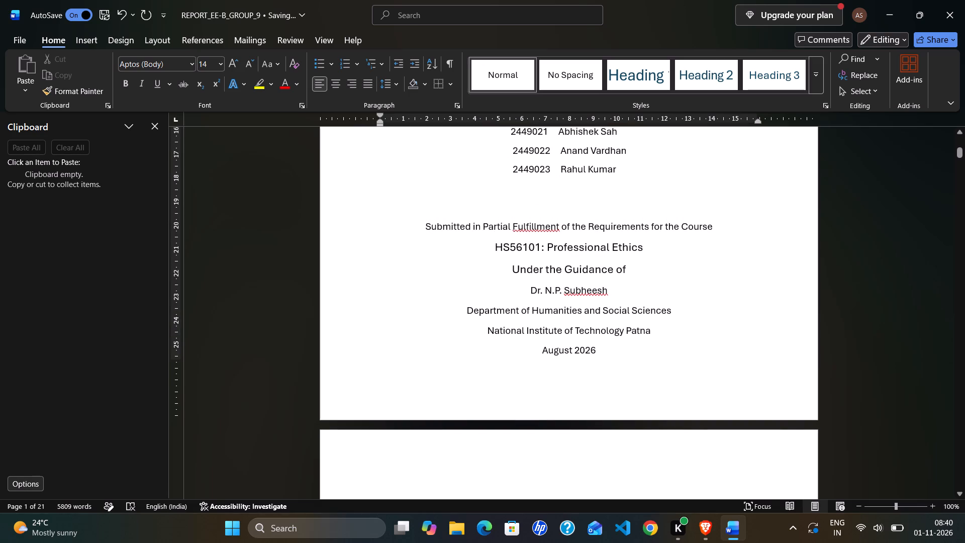
click(574, 349)
key(Left)
key(BackSpace)
key(BackSpace)
key(BackSpace)
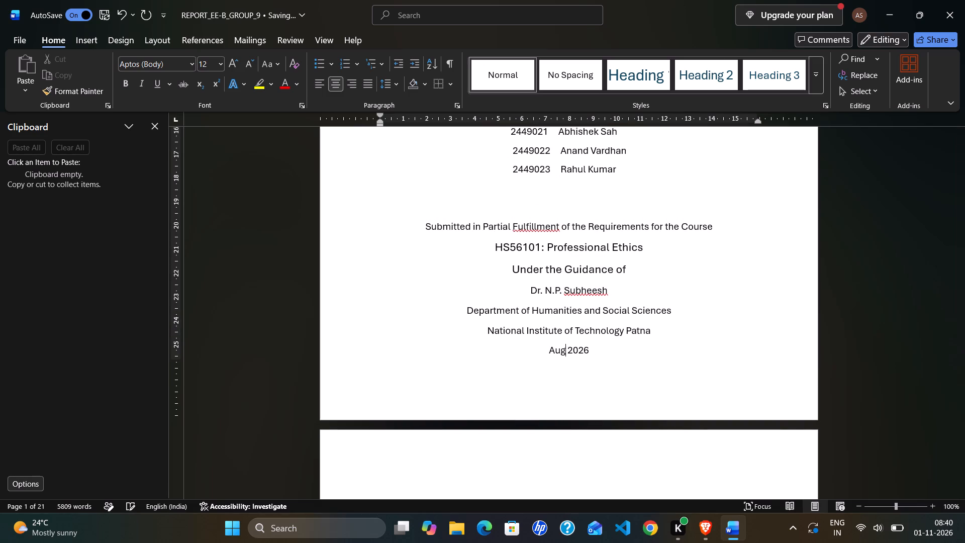
key(BackSpace)
key(BackSpace)
key(BackSpace)
text(No)
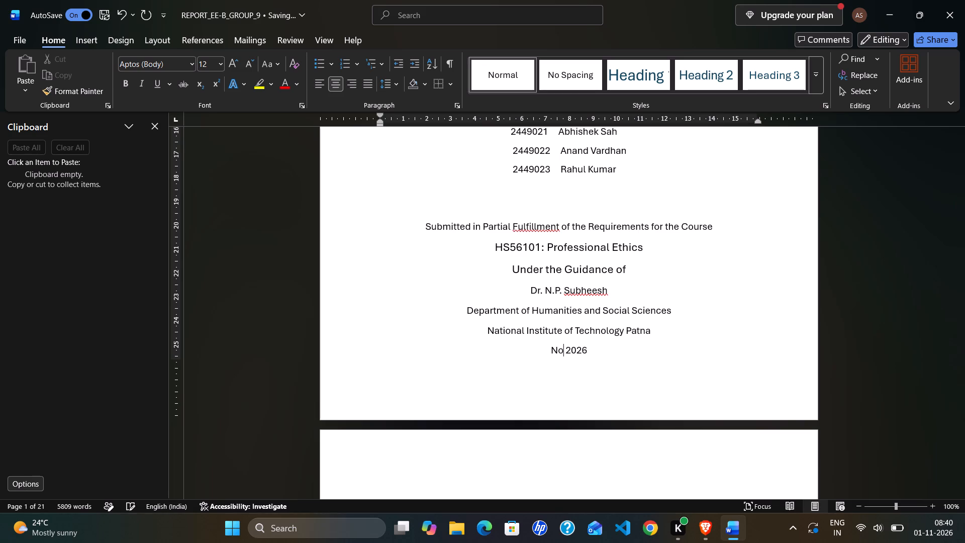
text(vem)
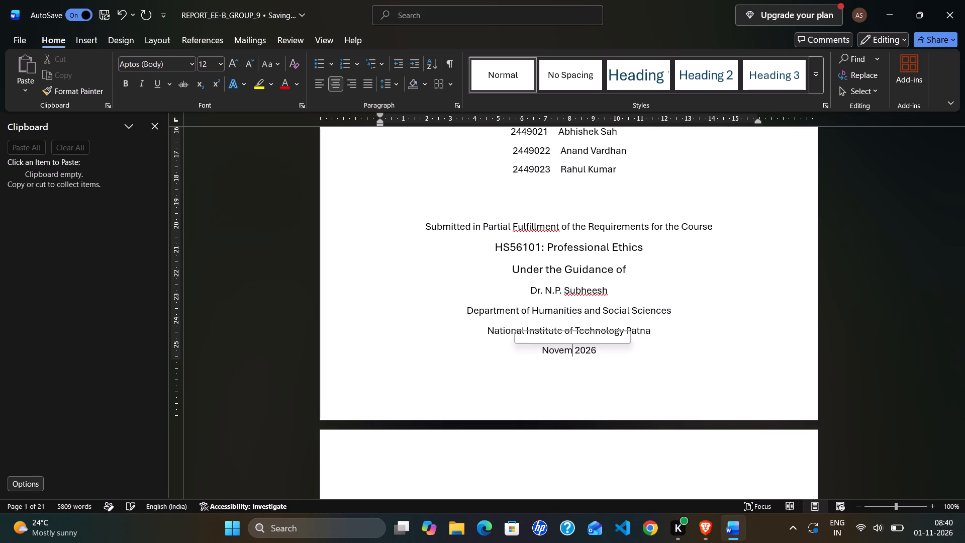
text(ber)
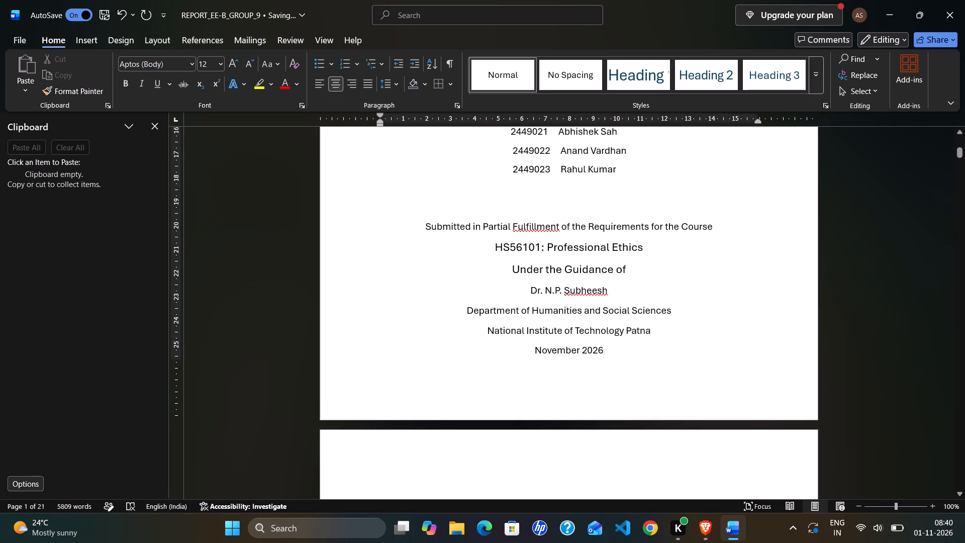
Remove the empty line above "A Report" on the cover page.
scroll(508, 310, up, 1)
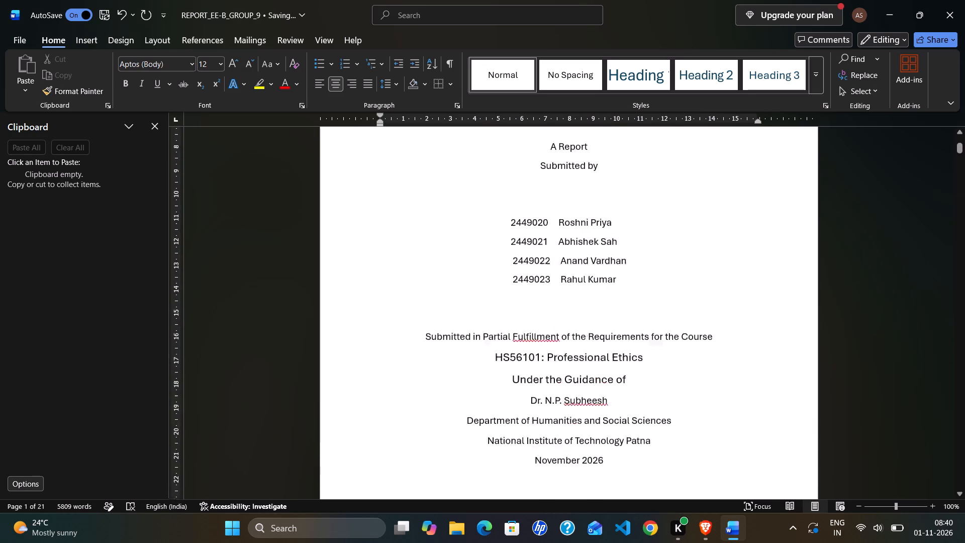
scroll(508, 310, up, 2)
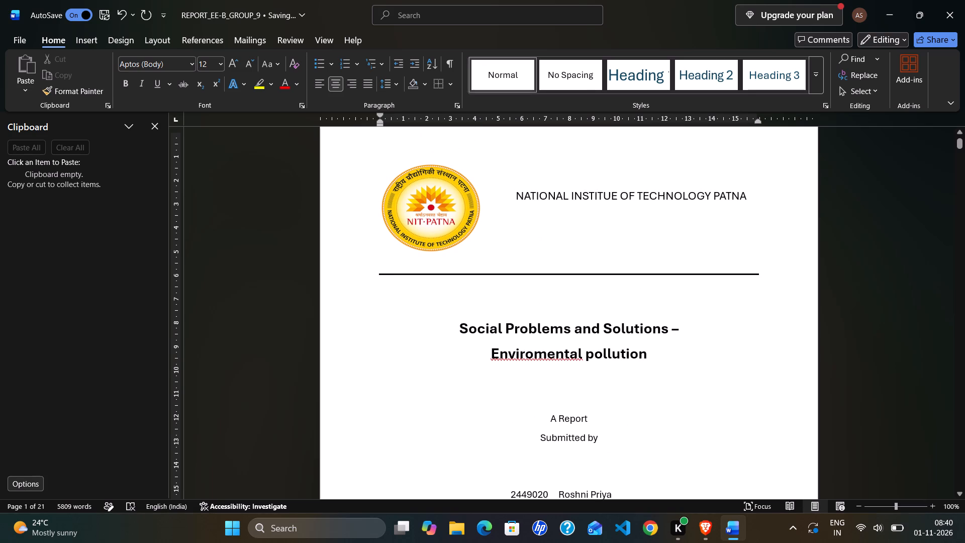
scroll(473, 327, down, 1)
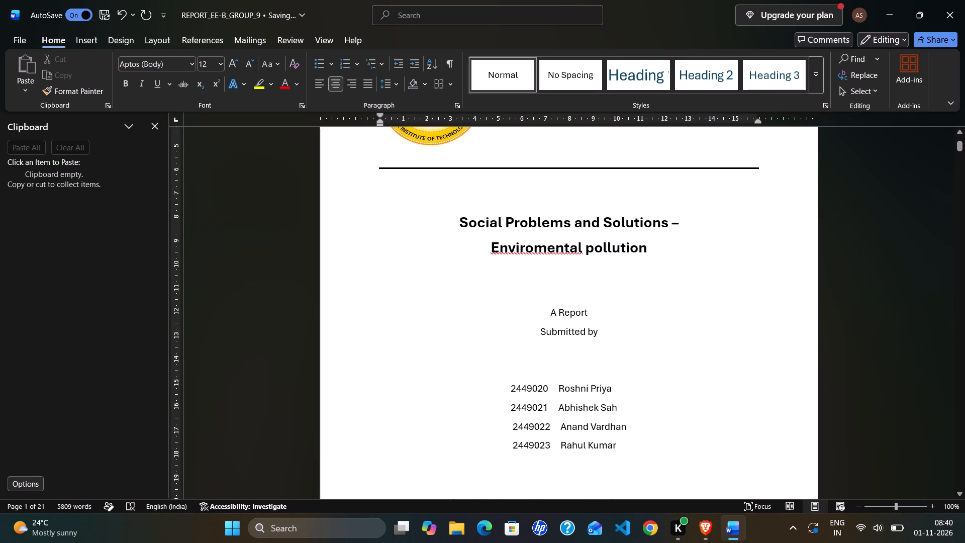
click(548, 311)
key(BackSpace)
key(BackSpace)
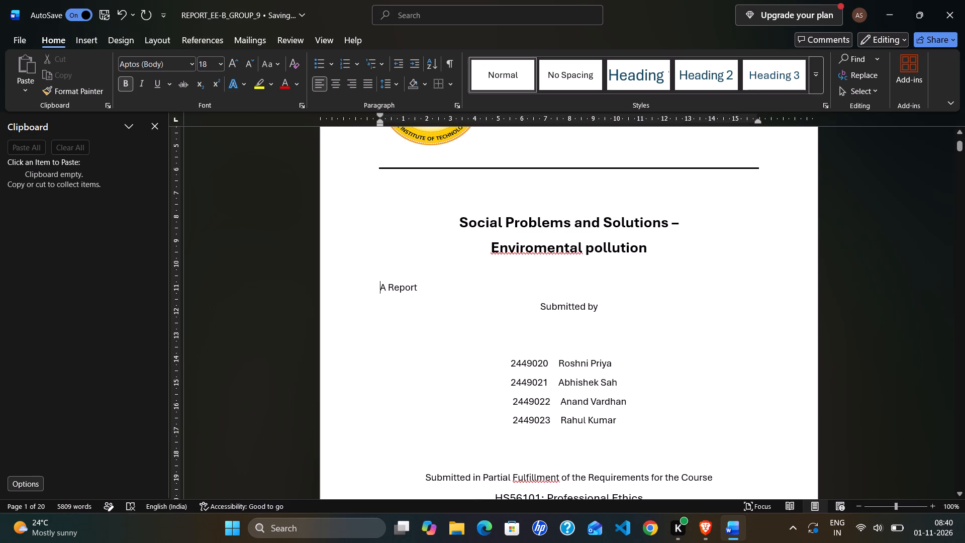
Centre the "A Report" and "Submitted by" lines on the cover page.
drag(381, 286, 589, 331)
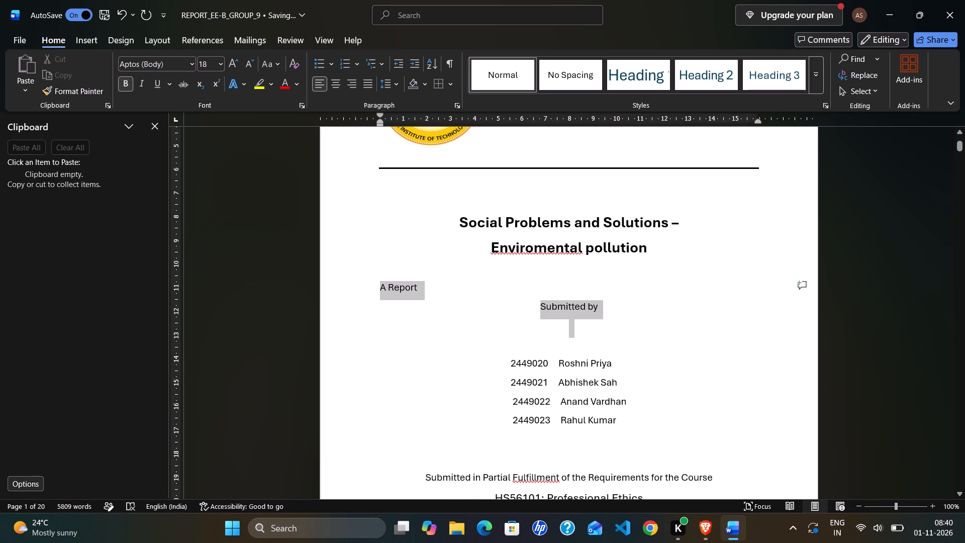
drag(589, 331, 571, 315)
drag(571, 315, 603, 308)
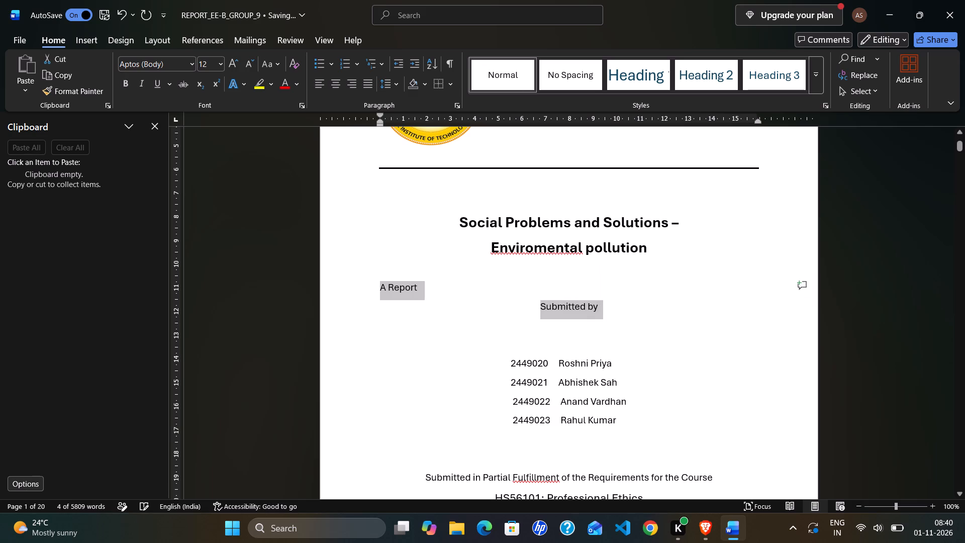
click(328, 87)
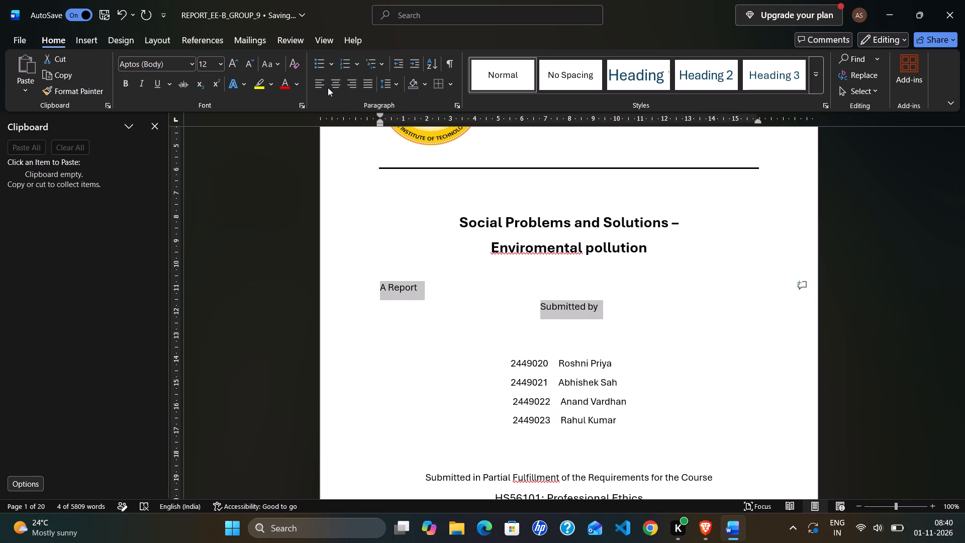
click(330, 83)
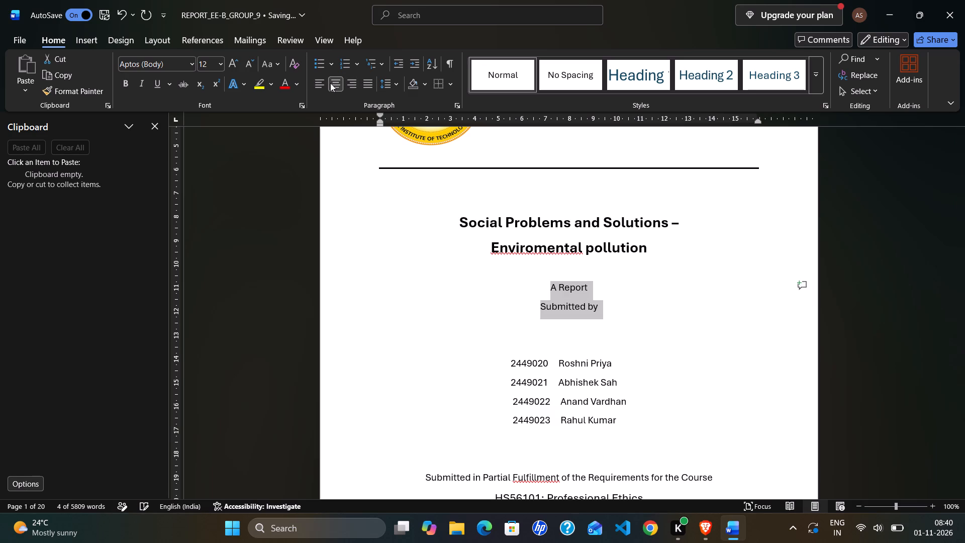
Review the lower part of the cover page and the Acknowledgement page.
scroll(430, 293, down, 14)
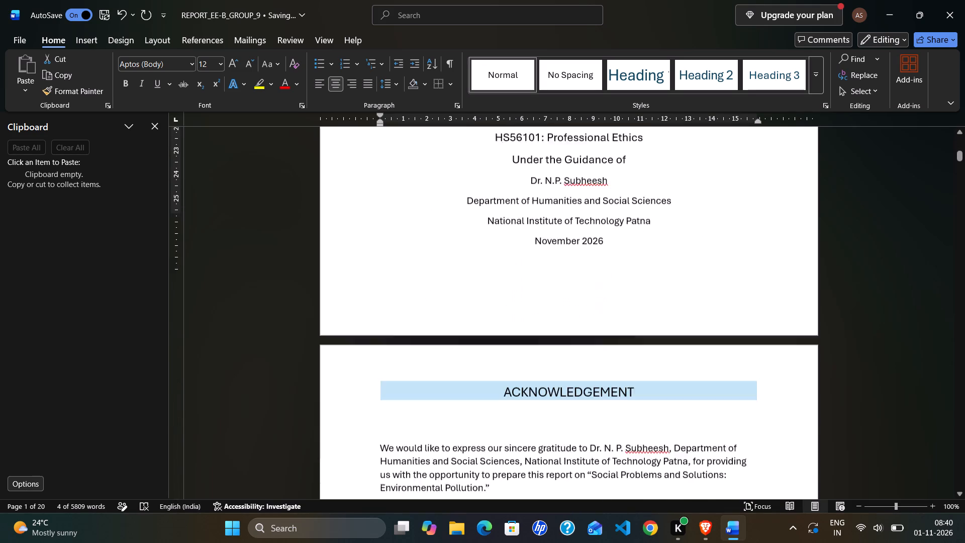
scroll(429, 288, up, 4)
scroll(424, 287, down, 4)
scroll(424, 287, up, 3)
scroll(424, 287, down, 2)
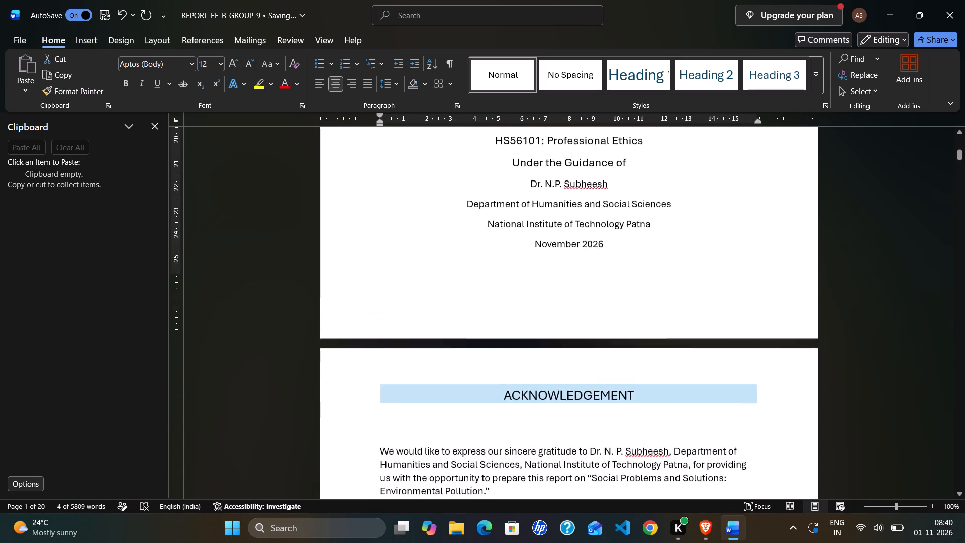
scroll(424, 287, down, 5)
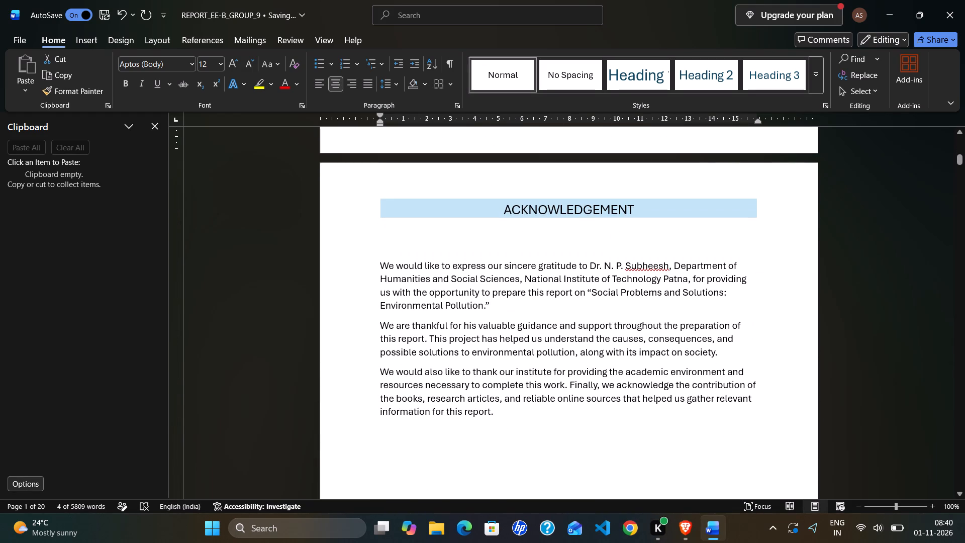
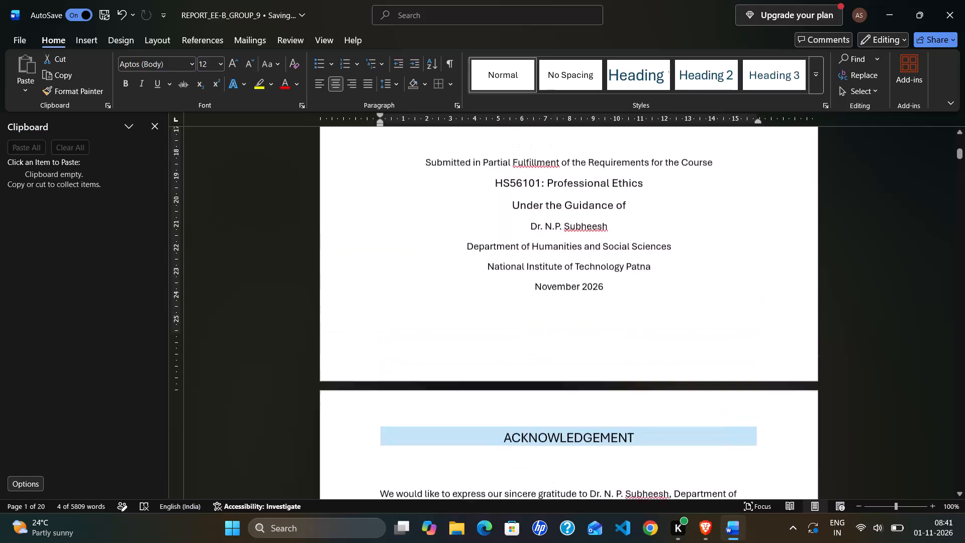
Review the Acknowledgement page and the Content pages through the Conclusion entry.
scroll(424, 287, down, 18)
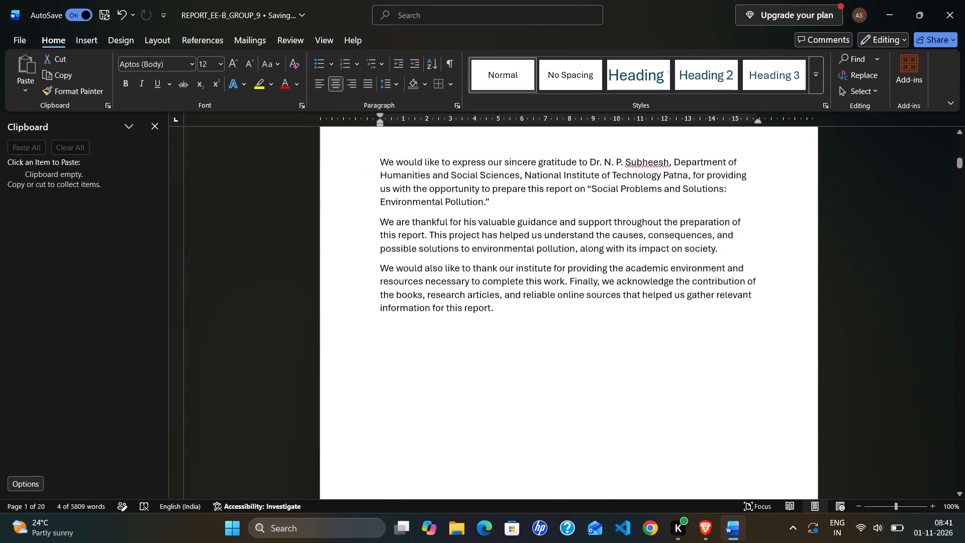
scroll(429, 294, down, 19)
scroll(429, 294, down, 4)
scroll(429, 294, up, 3)
scroll(429, 294, down, 2)
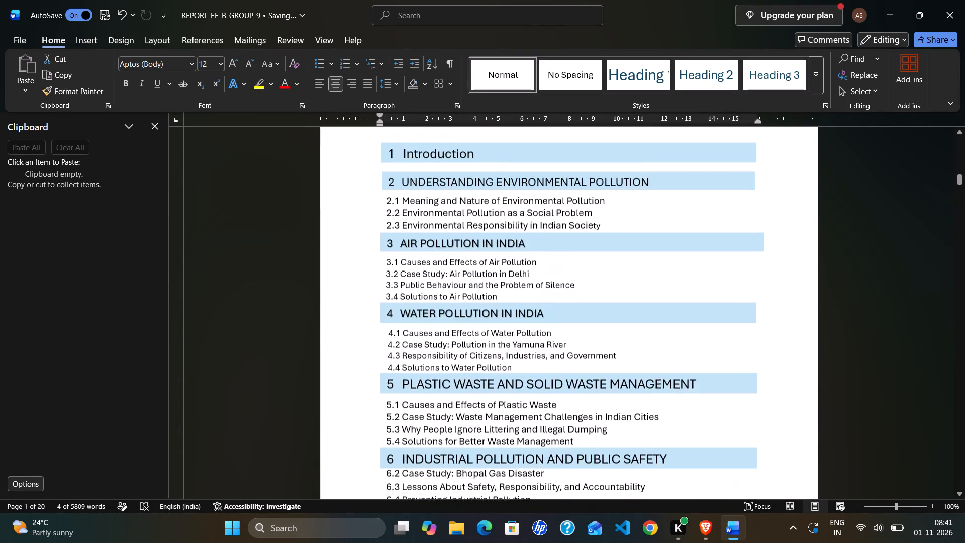
scroll(429, 295, down, 19)
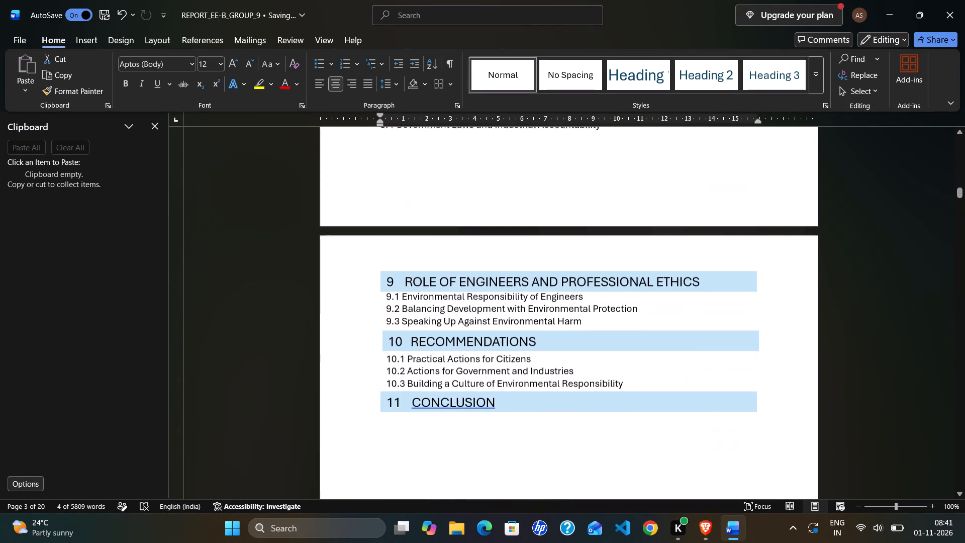
scroll(429, 295, down, 5)
Recheck the layout of the Acknowledgement page and the start of the Content page.
scroll(429, 295, up, 20)
scroll(429, 295, up, 3)
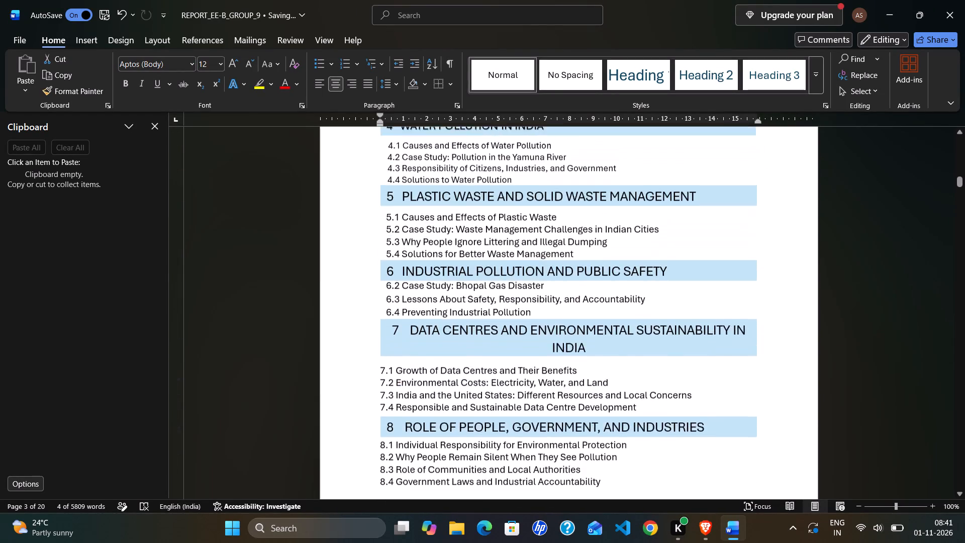
scroll(429, 295, up, 20)
scroll(429, 295, up, 7)
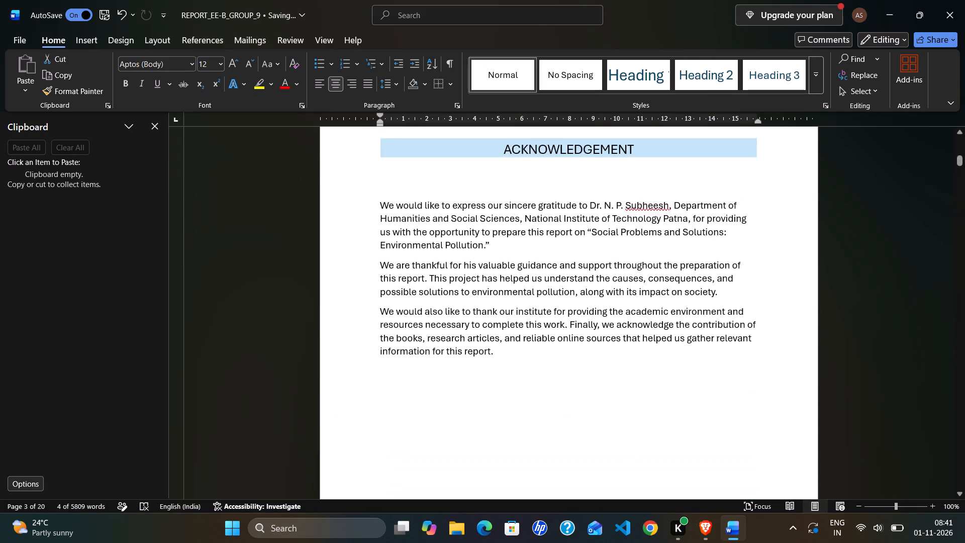
scroll(429, 295, up, 4)
scroll(429, 295, down, 8)
scroll(429, 295, up, 1)
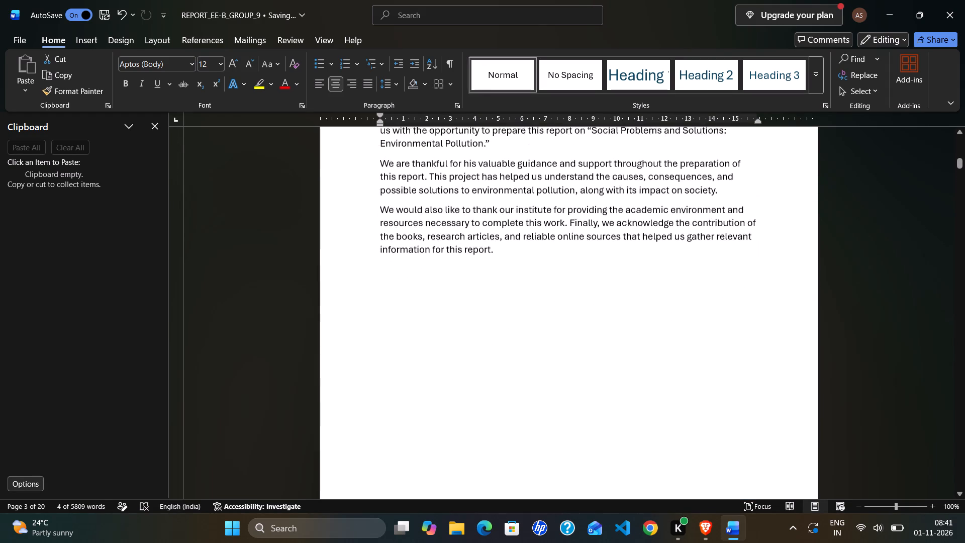
scroll(429, 295, up, 3)
scroll(429, 295, down, 19)
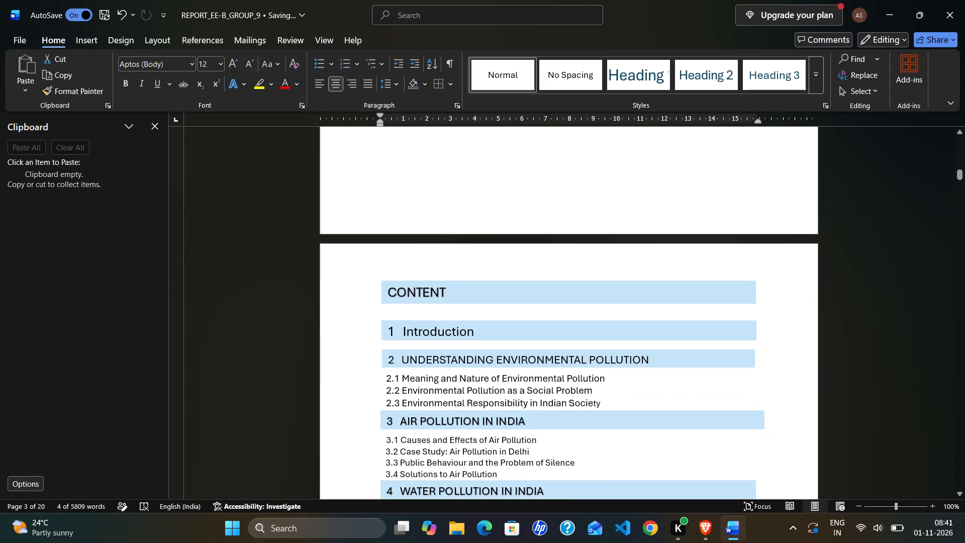
scroll(429, 295, up, 16)
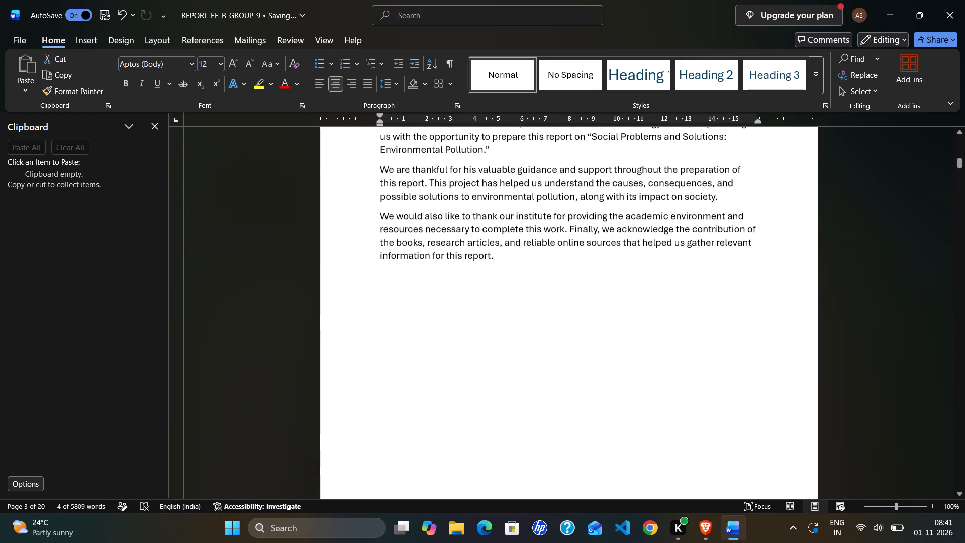
scroll(429, 295, up, 7)
scroll(429, 295, down, 3)
scroll(429, 295, up, 8)
scroll(429, 295, down, 18)
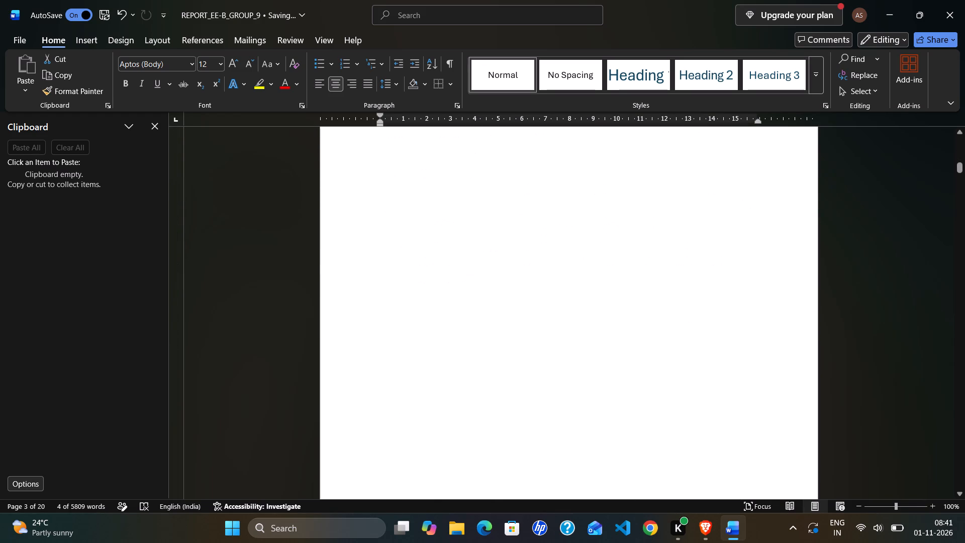
Review the Content headings and entries, and the body paragraphs on environmental pollution that follow them.
scroll(429, 295, down, 19)
scroll(429, 295, up, 5)
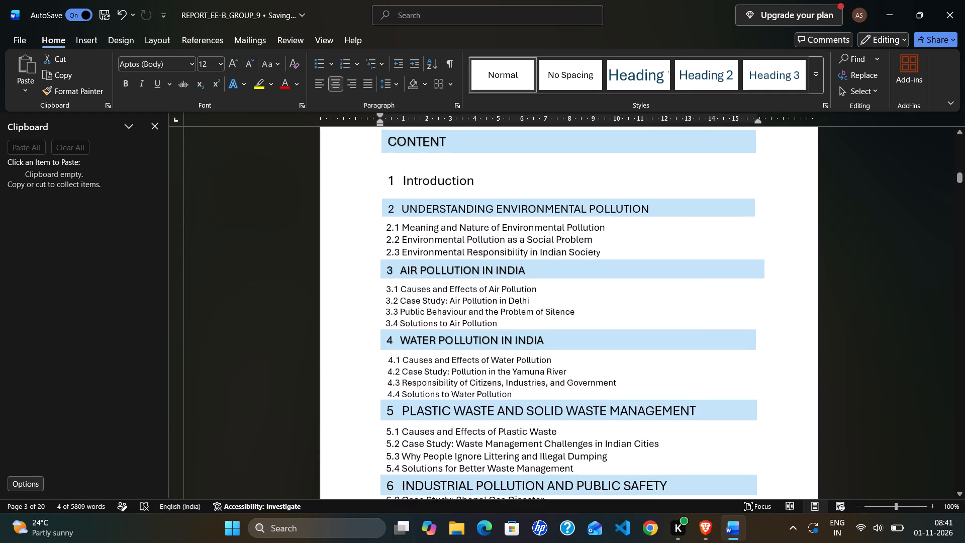
scroll(429, 295, up, 7)
scroll(429, 295, down, 7)
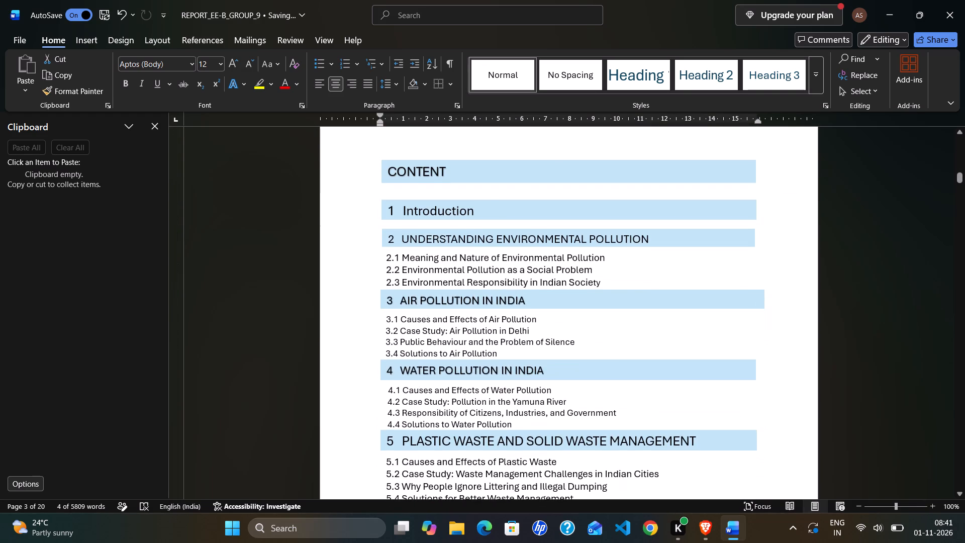
scroll(429, 295, down, 19)
scroll(429, 295, down, 10)
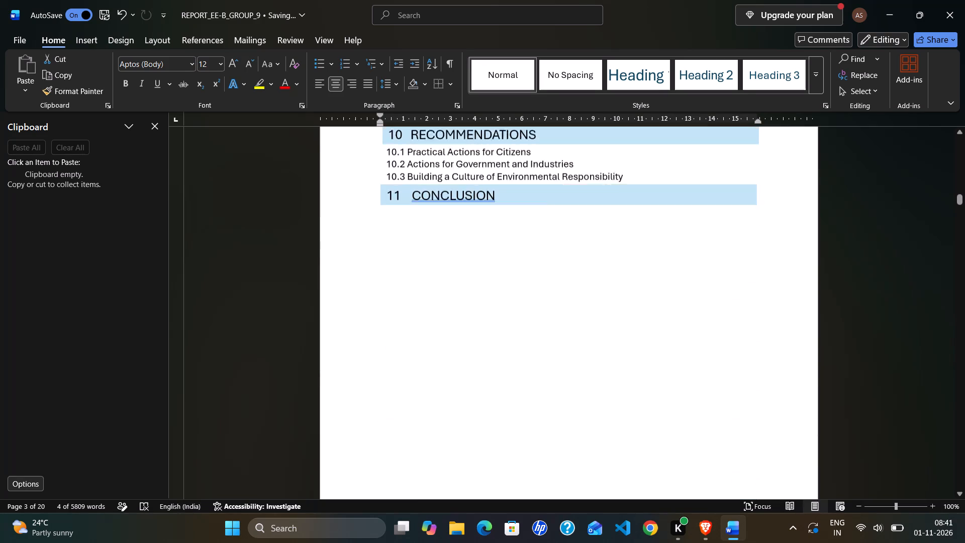
scroll(429, 295, down, 20)
scroll(429, 295, up, 1)
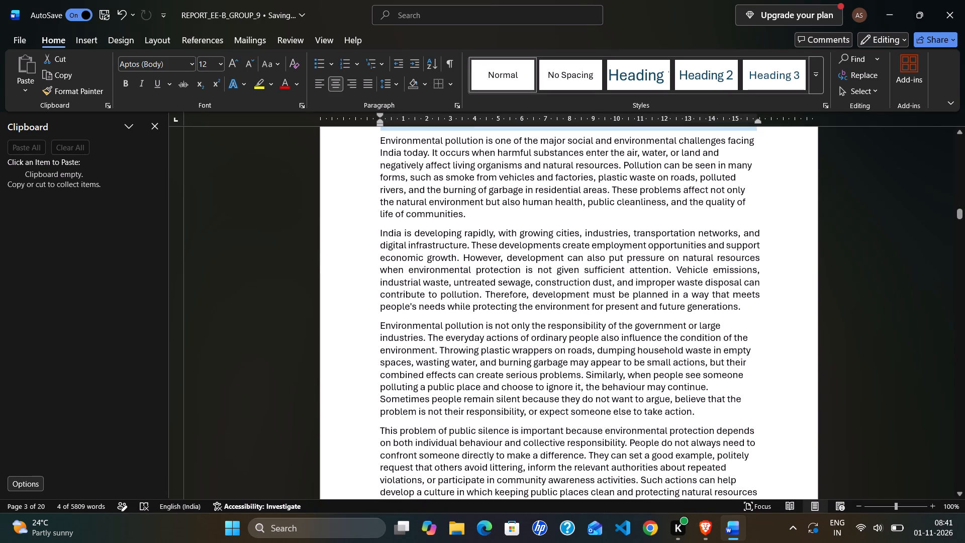
scroll(429, 295, down, 1)
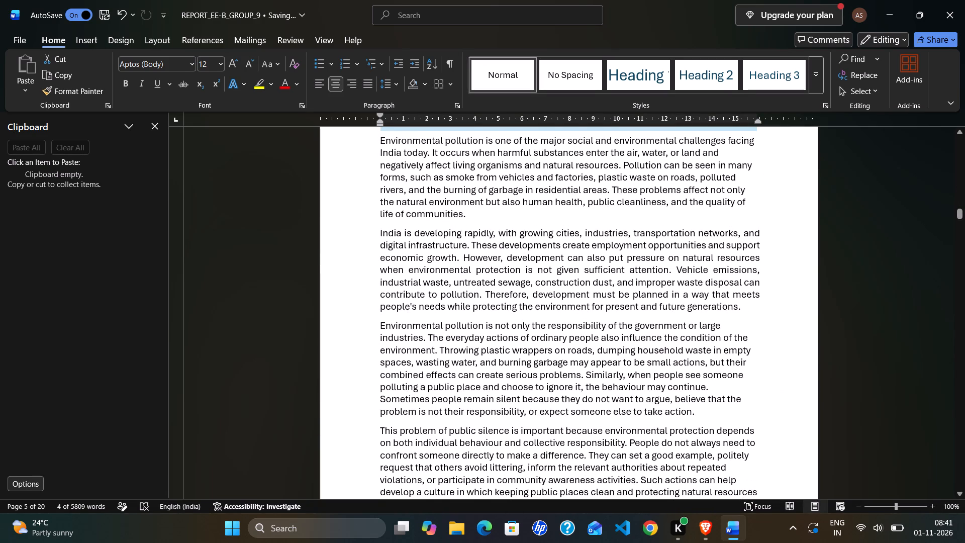
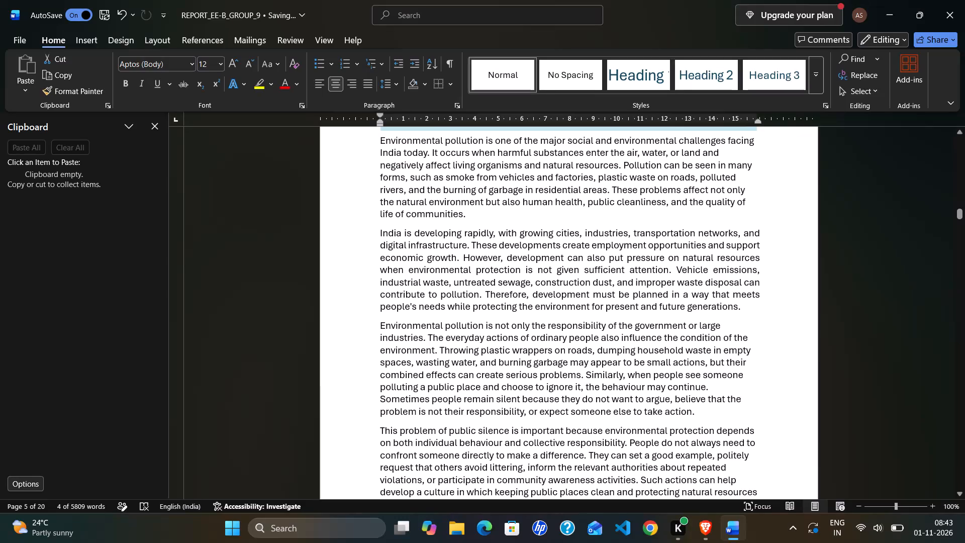
Select the line starting "the natural environment but also human health" in the first paragraph of the Introduction.
click(92, 42)
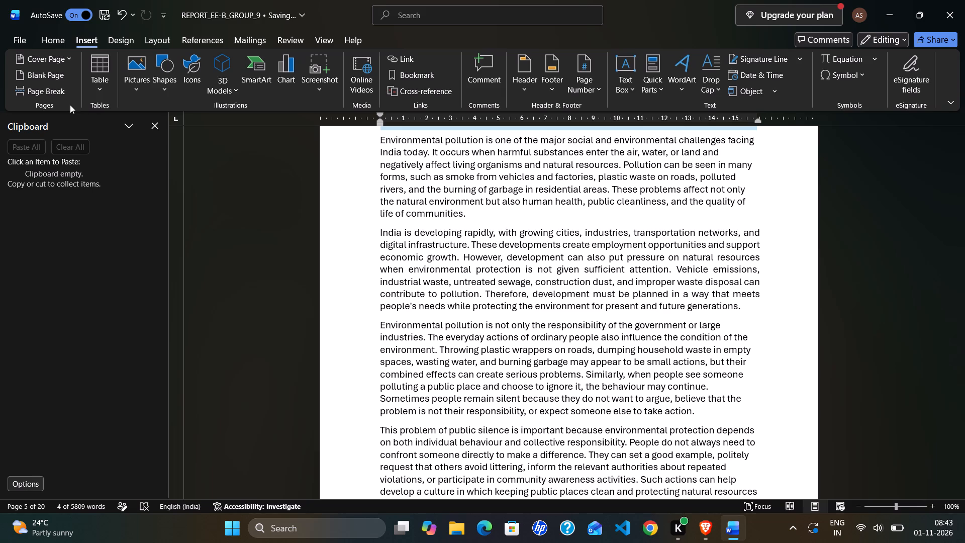
scroll(367, 226, up, 1)
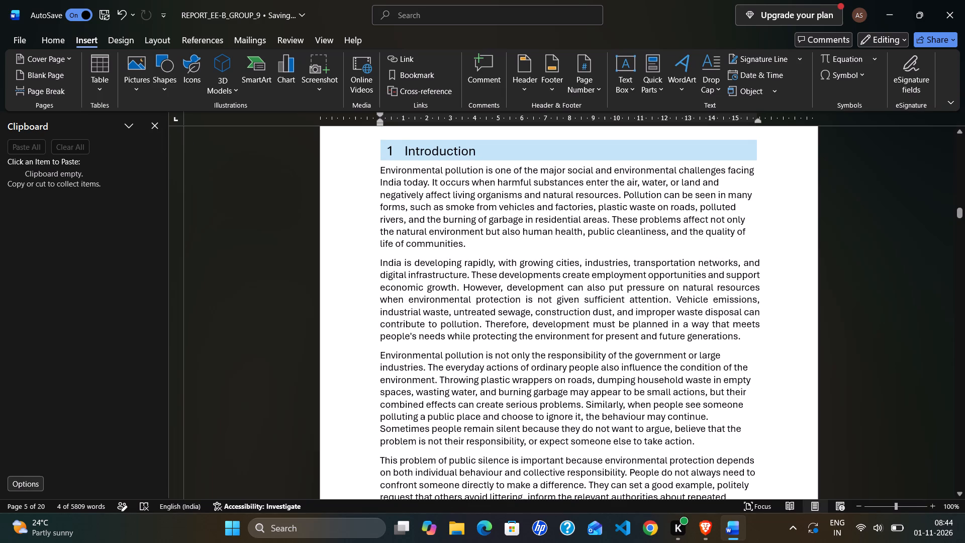
scroll(369, 228, down, 2)
scroll(369, 228, up, 2)
click(369, 228)
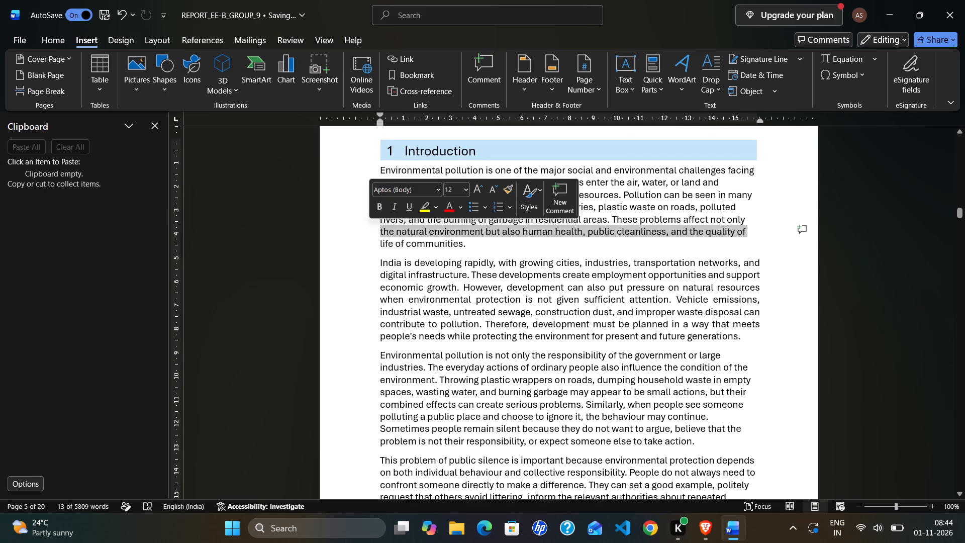
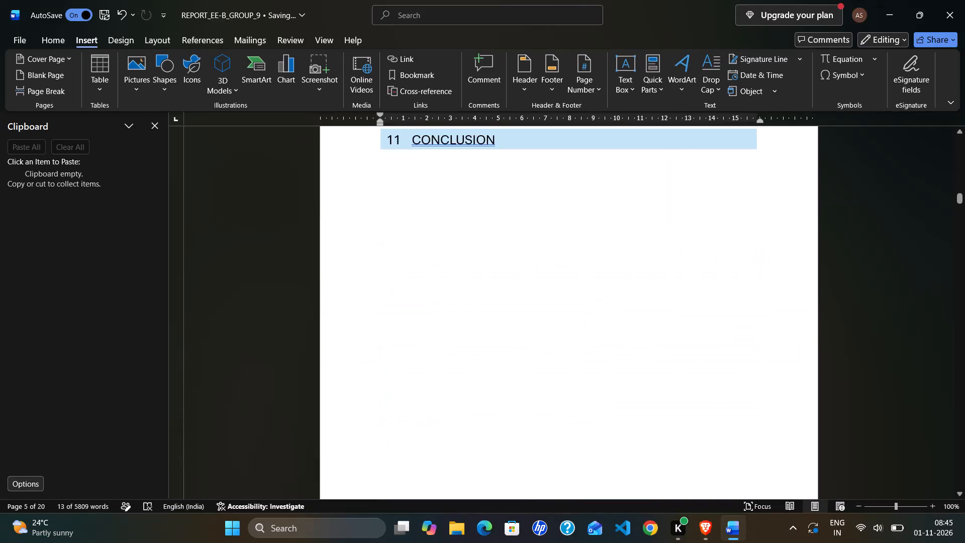
Examine the end of the cover page and the Content pages through the CONCLUSION entry.
scroll(369, 228, up, 17)
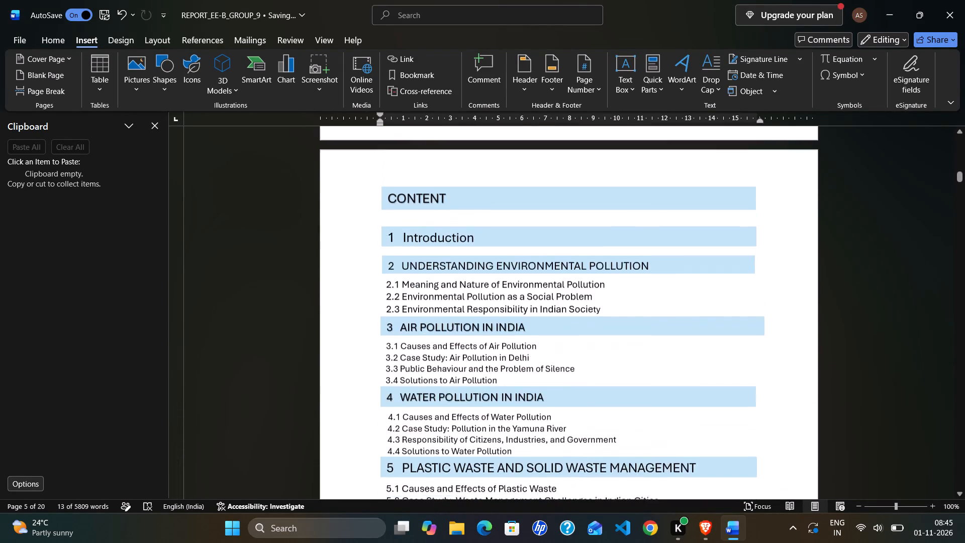
scroll(369, 228, up, 20)
scroll(369, 228, up, 15)
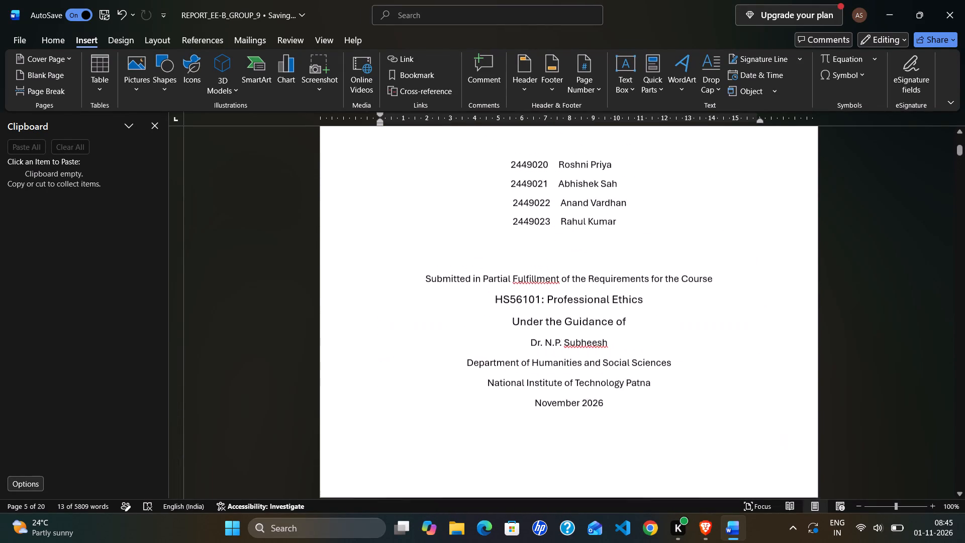
scroll(369, 228, down, 20)
scroll(369, 228, down, 6)
scroll(369, 228, down, 20)
scroll(369, 228, down, 17)
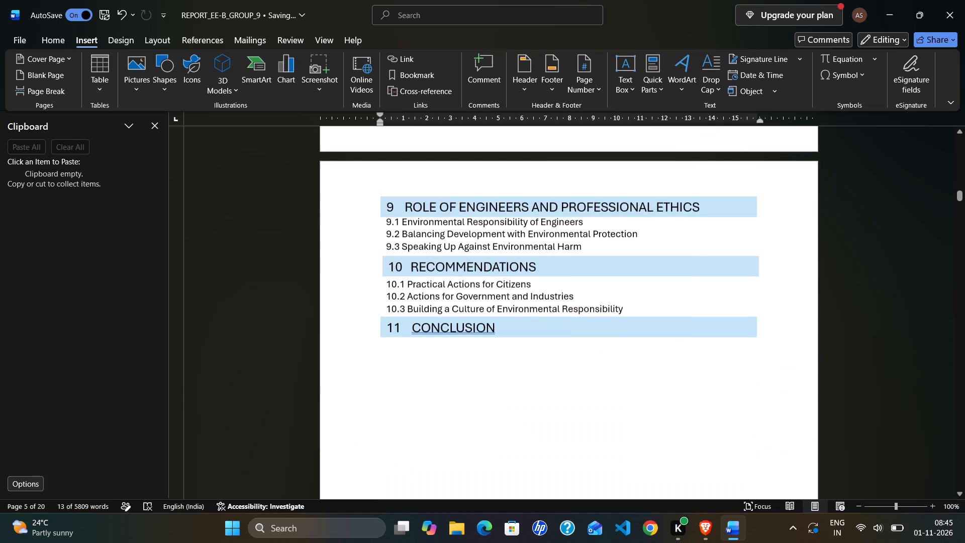
scroll(369, 228, down, 9)
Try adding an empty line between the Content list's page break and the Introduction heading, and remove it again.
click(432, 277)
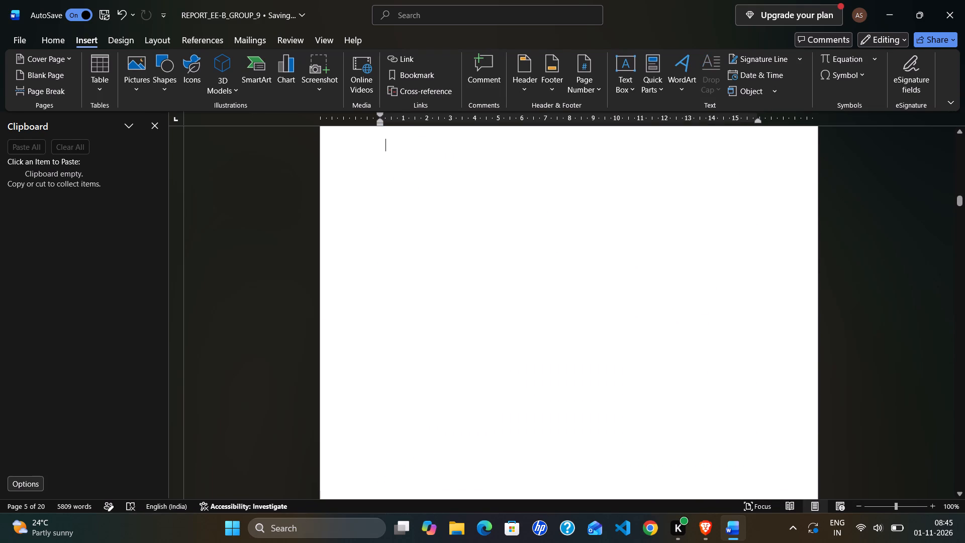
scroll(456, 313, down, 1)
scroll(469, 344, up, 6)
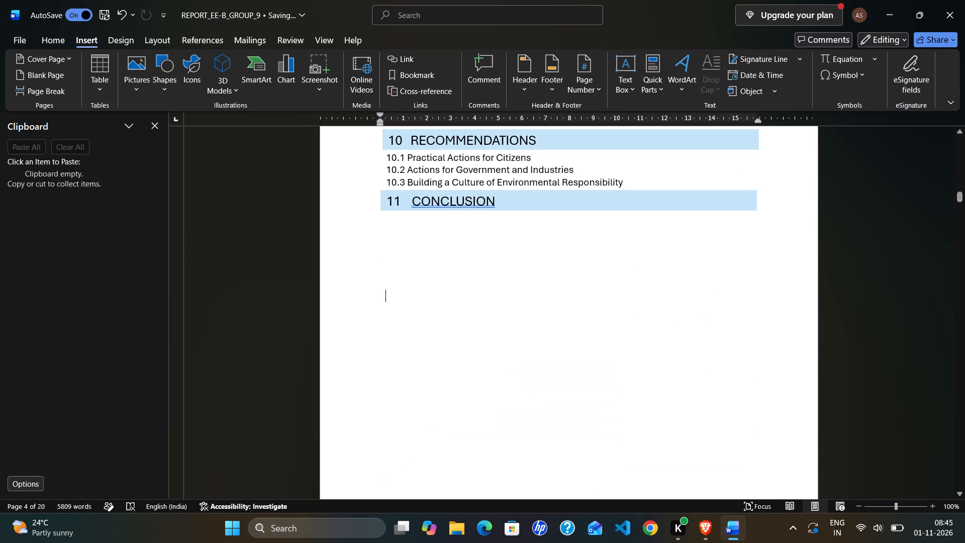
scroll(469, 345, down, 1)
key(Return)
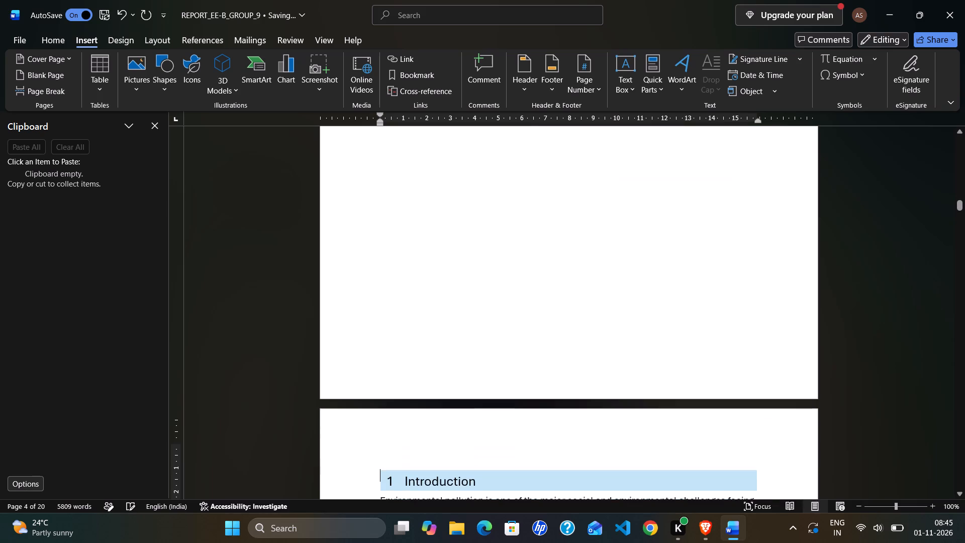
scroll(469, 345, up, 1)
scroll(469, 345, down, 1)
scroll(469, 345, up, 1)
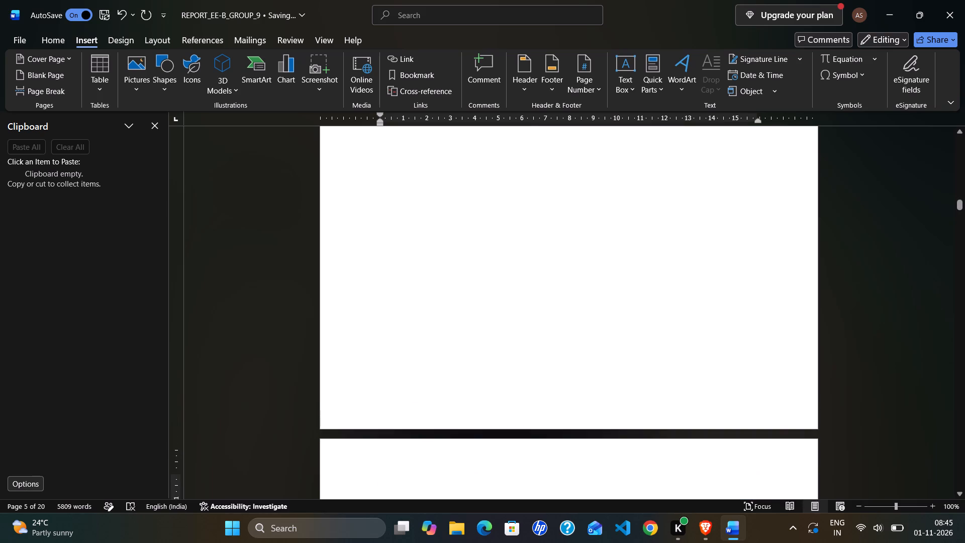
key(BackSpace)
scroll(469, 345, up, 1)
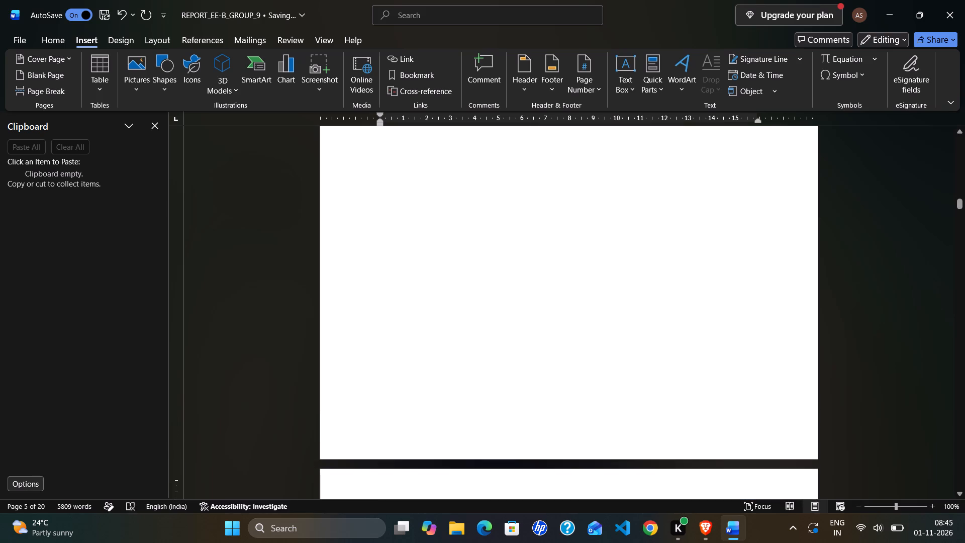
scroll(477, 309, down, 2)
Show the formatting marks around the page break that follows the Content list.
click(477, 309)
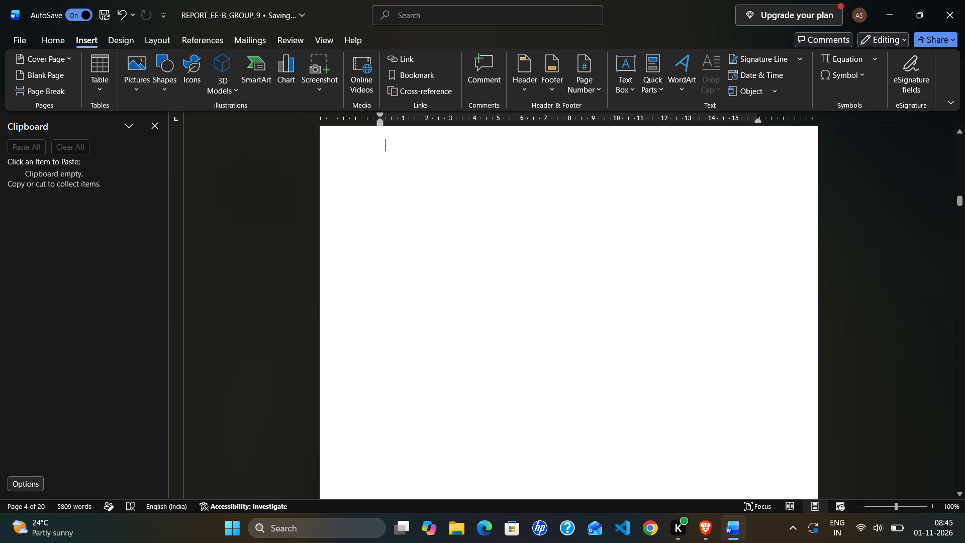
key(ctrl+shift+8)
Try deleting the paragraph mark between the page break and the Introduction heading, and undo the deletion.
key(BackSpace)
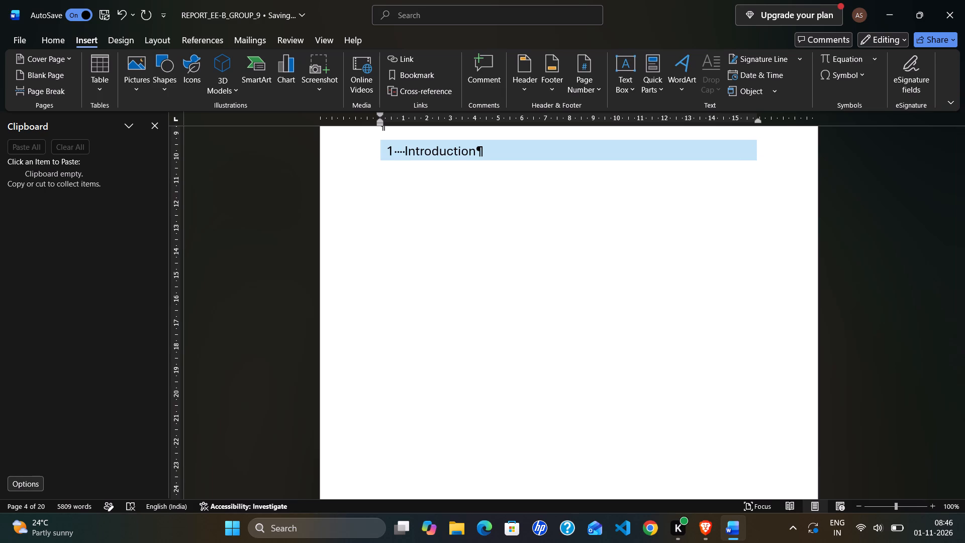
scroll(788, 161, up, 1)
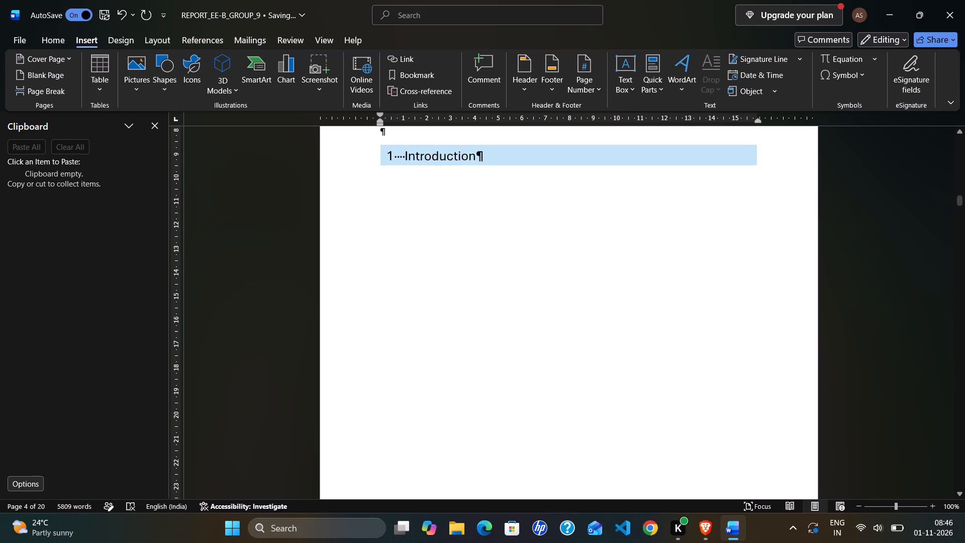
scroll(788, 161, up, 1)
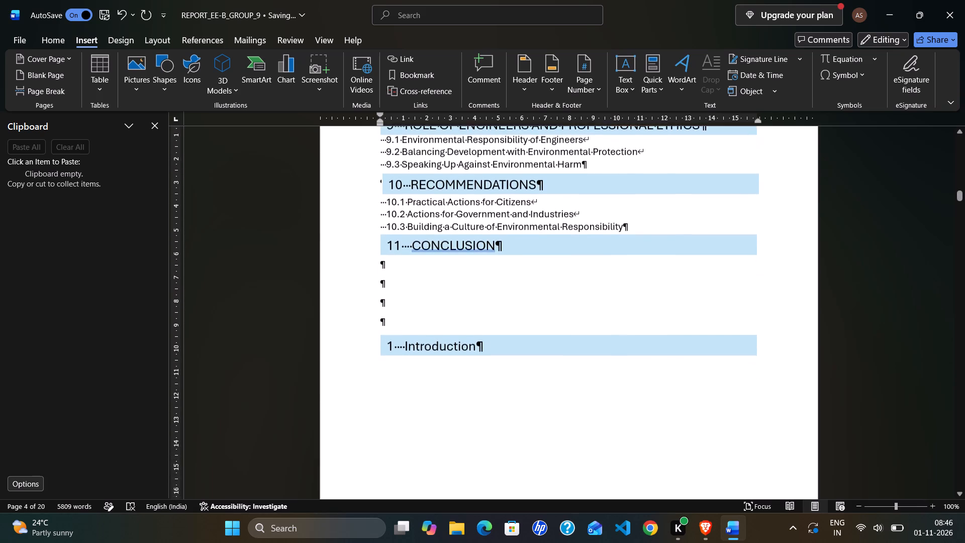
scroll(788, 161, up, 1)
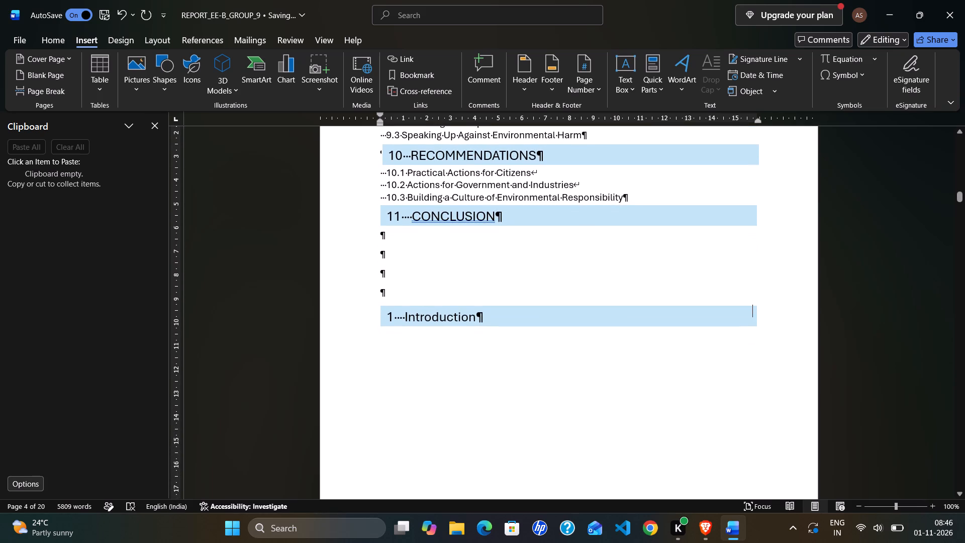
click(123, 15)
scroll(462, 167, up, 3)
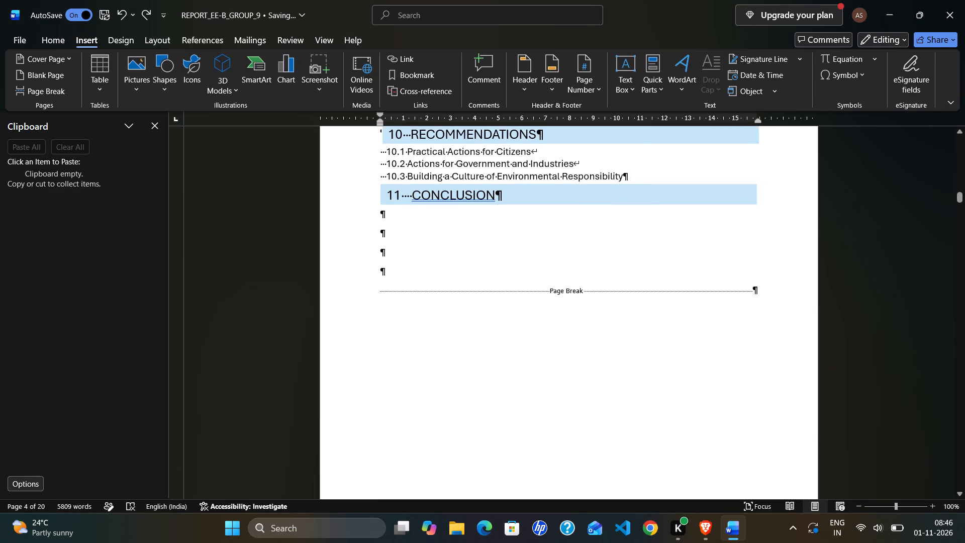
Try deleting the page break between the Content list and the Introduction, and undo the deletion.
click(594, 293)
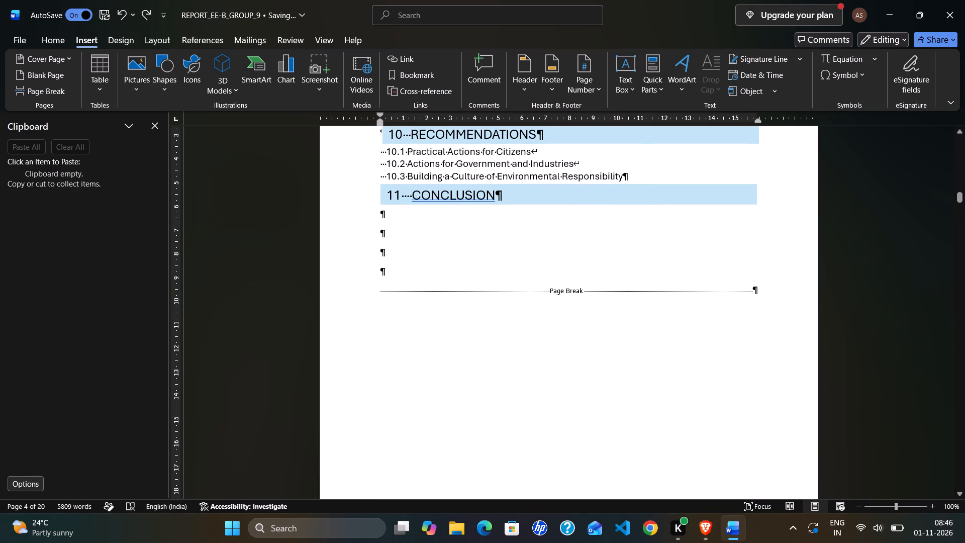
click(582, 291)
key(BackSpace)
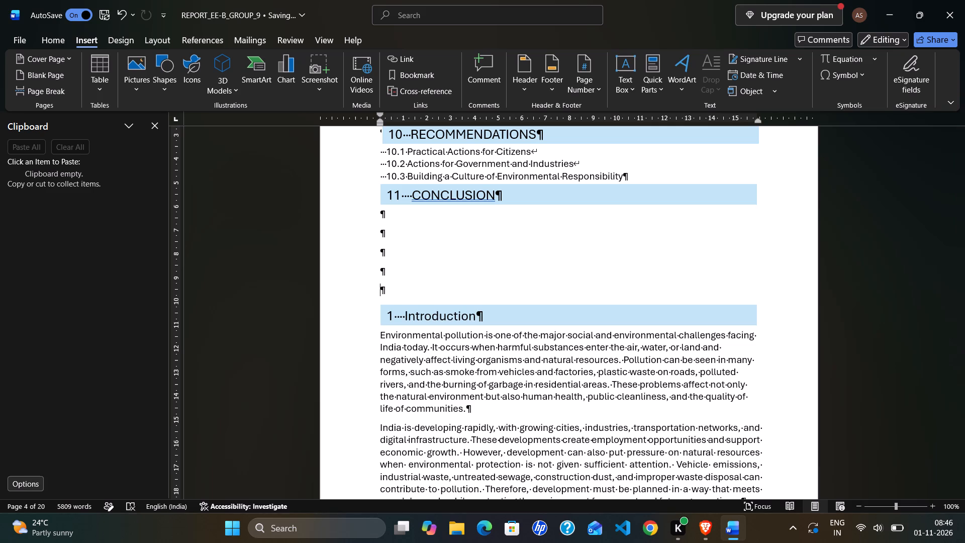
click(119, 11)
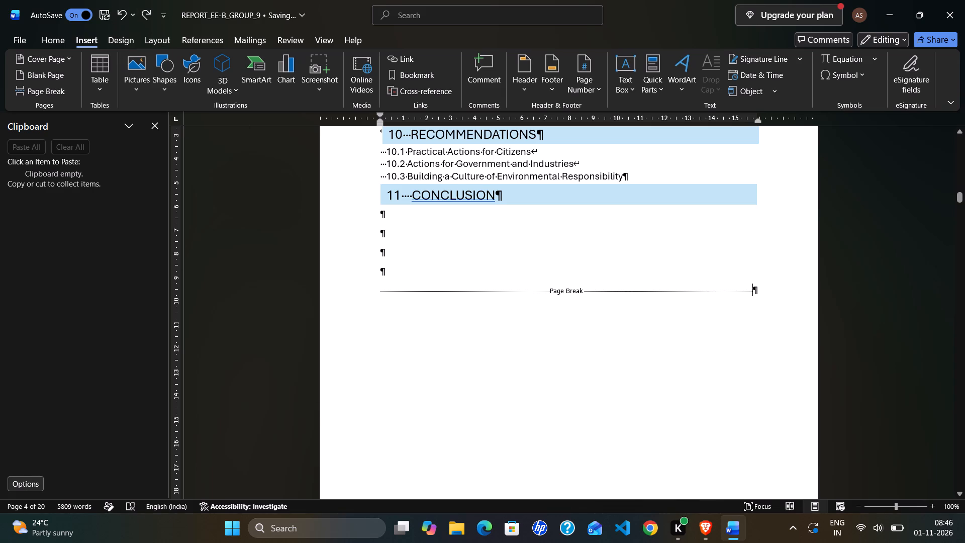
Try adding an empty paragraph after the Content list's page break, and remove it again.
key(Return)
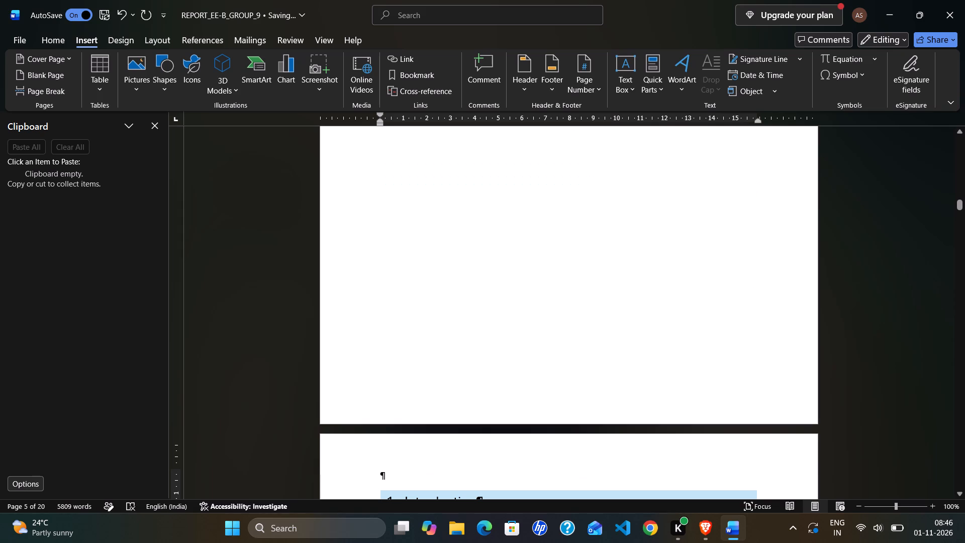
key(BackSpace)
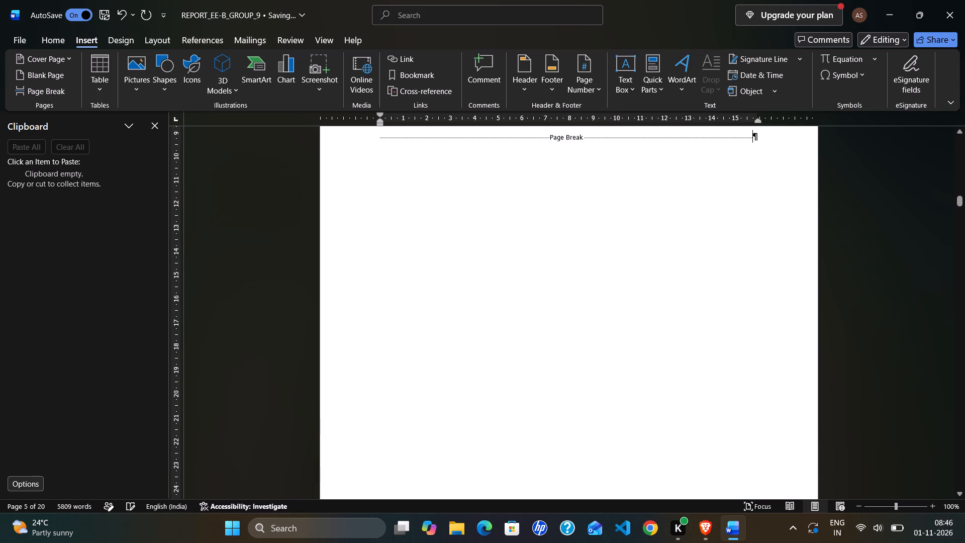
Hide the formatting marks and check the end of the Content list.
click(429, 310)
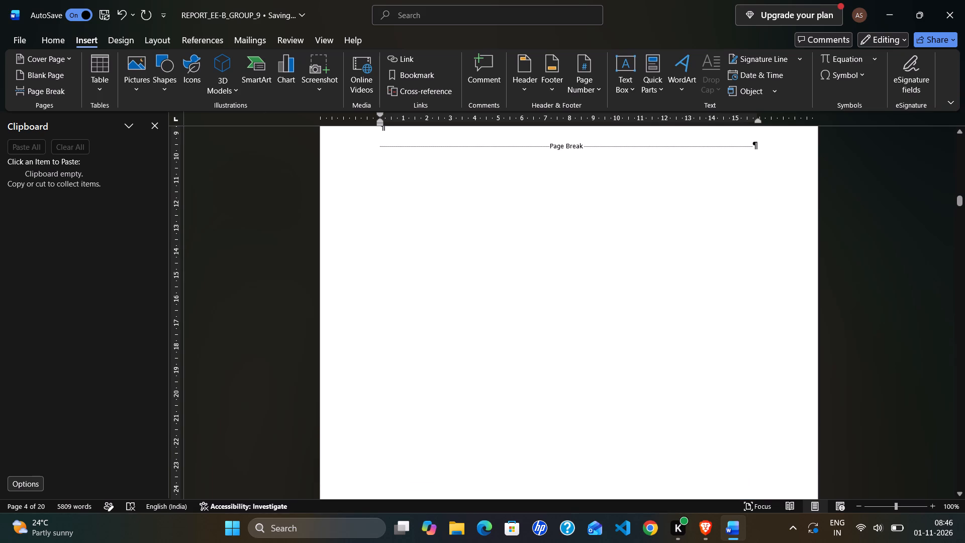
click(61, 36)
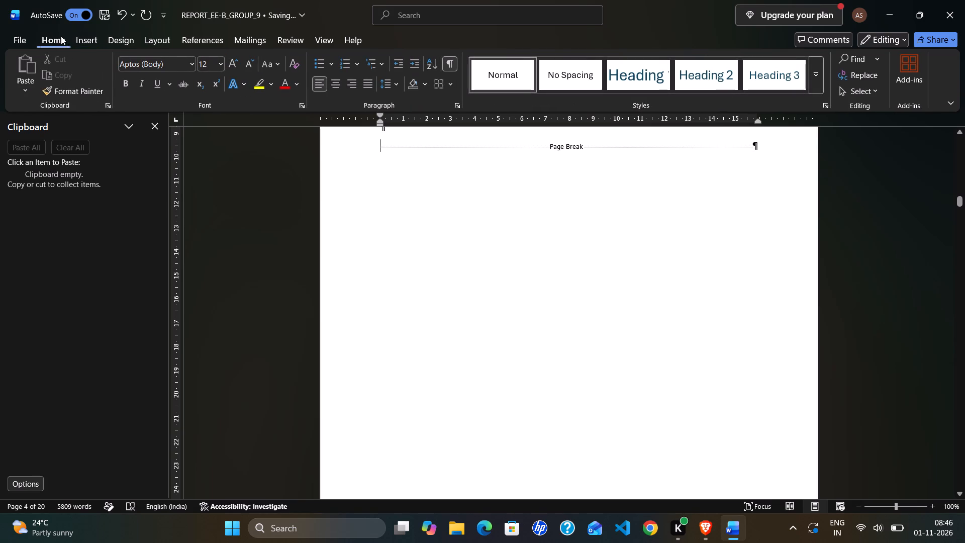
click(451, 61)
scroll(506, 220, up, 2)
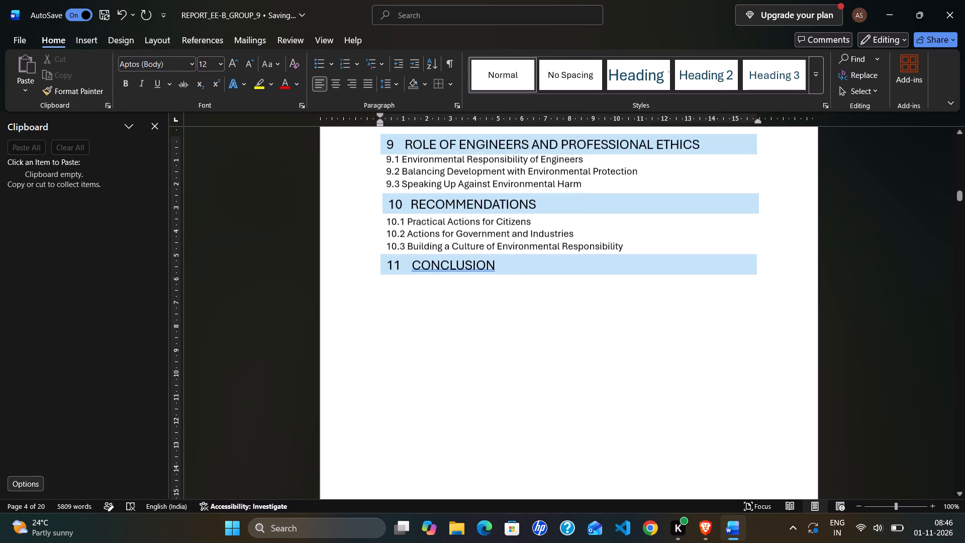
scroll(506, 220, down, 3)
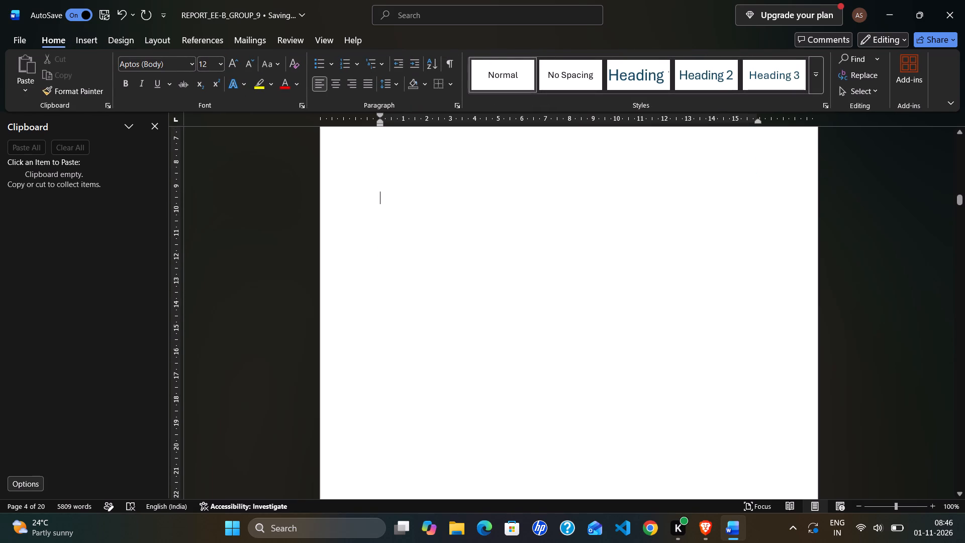
Insert a Next Page section break at the end of the Content list's last page, before the Introduction.
click(506, 220)
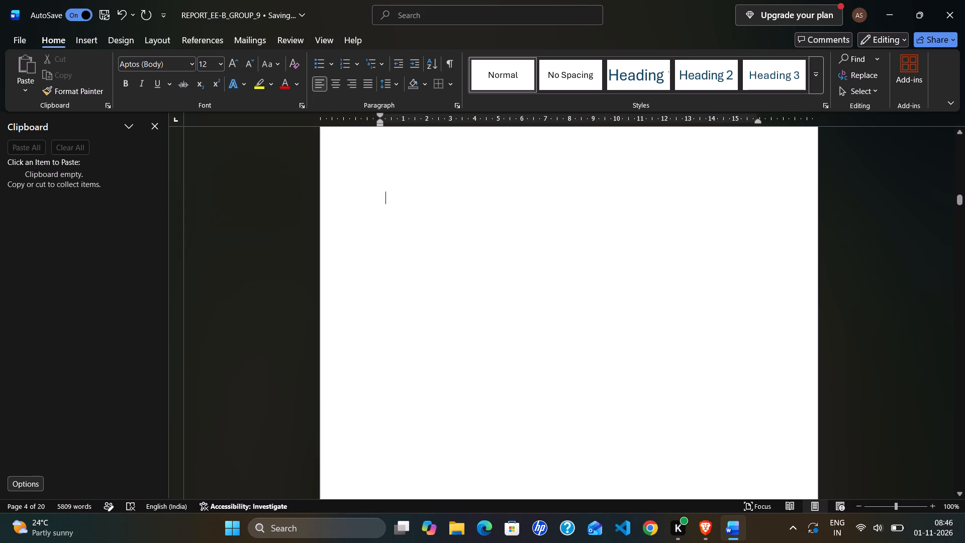
click(77, 41)
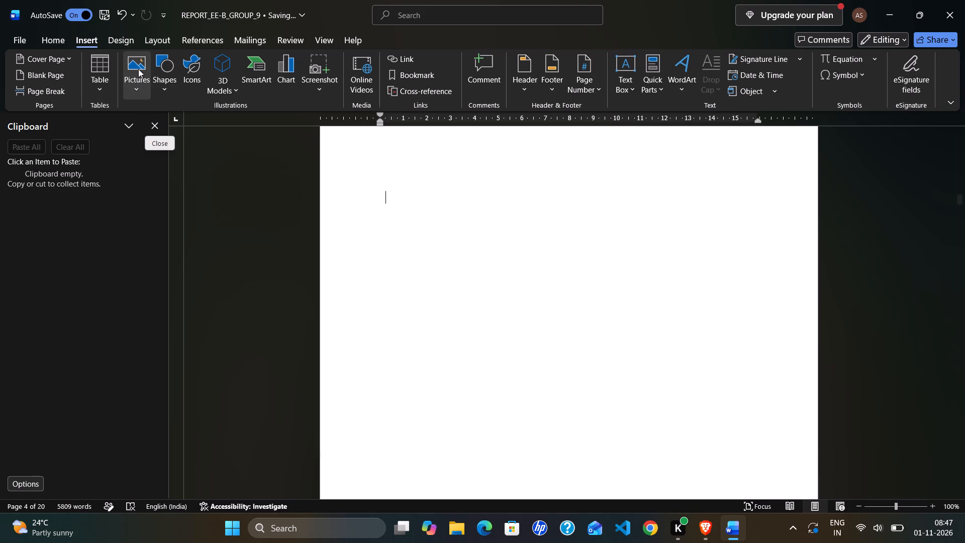
click(158, 35)
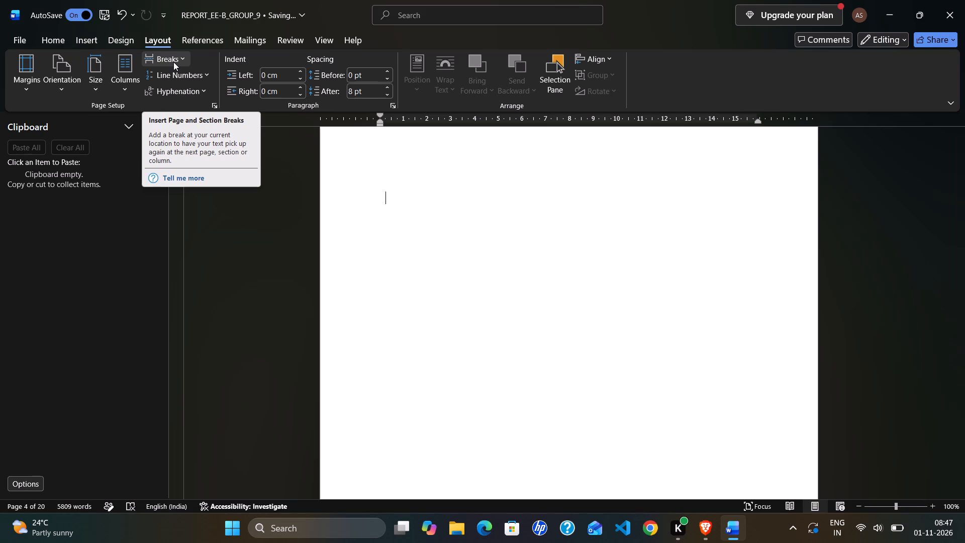
click(179, 57)
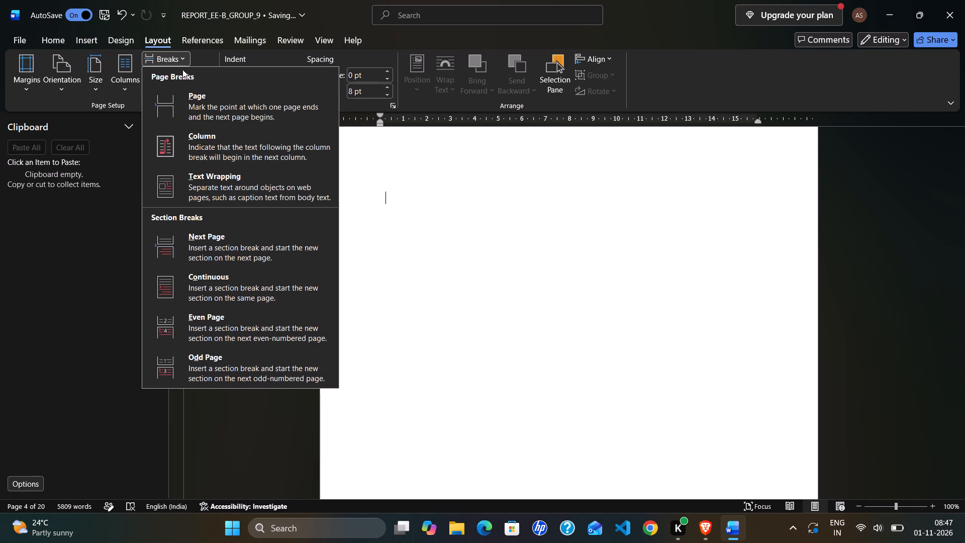
click(208, 241)
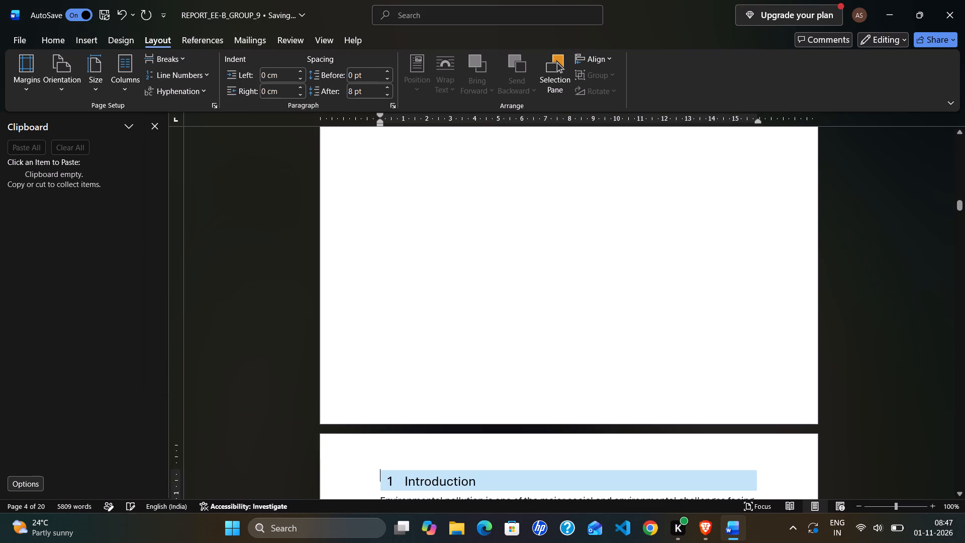
Open the Section 2 footer for editing on the first page of the Introduction.
scroll(208, 241, down, 1)
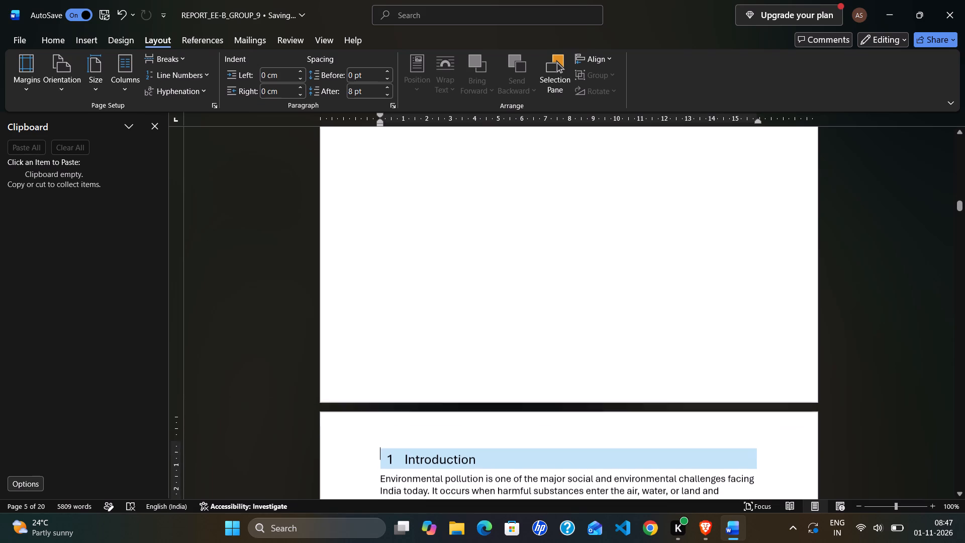
scroll(208, 241, down, 1)
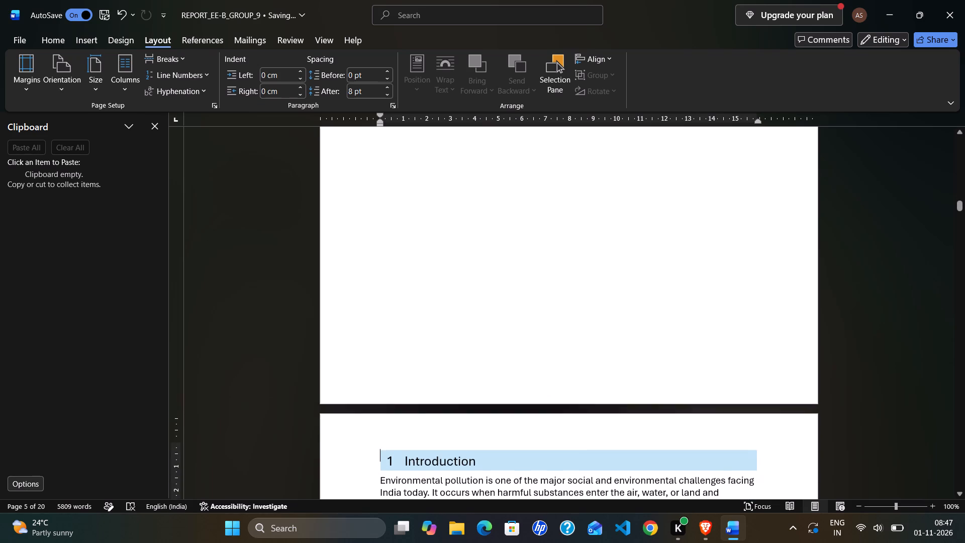
scroll(208, 241, down, 1)
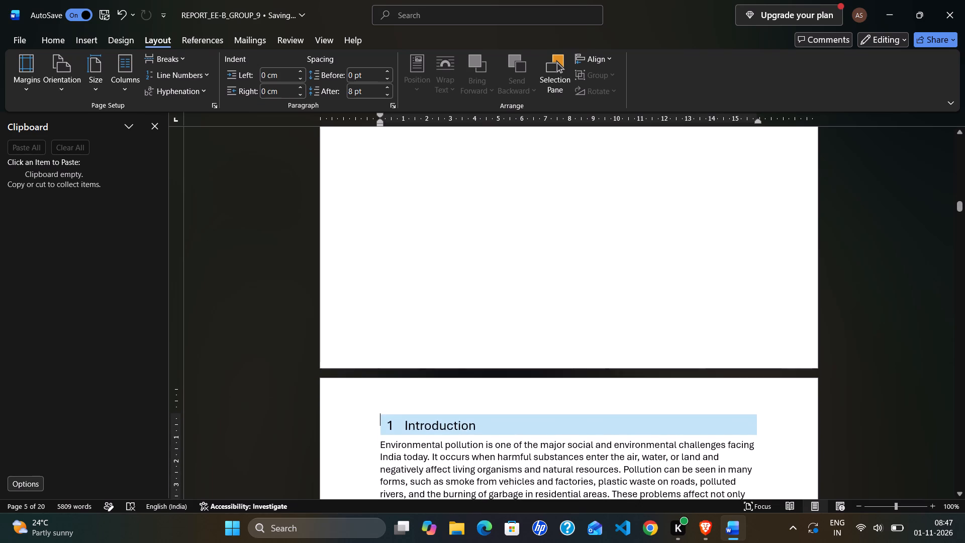
scroll(208, 241, down, 1)
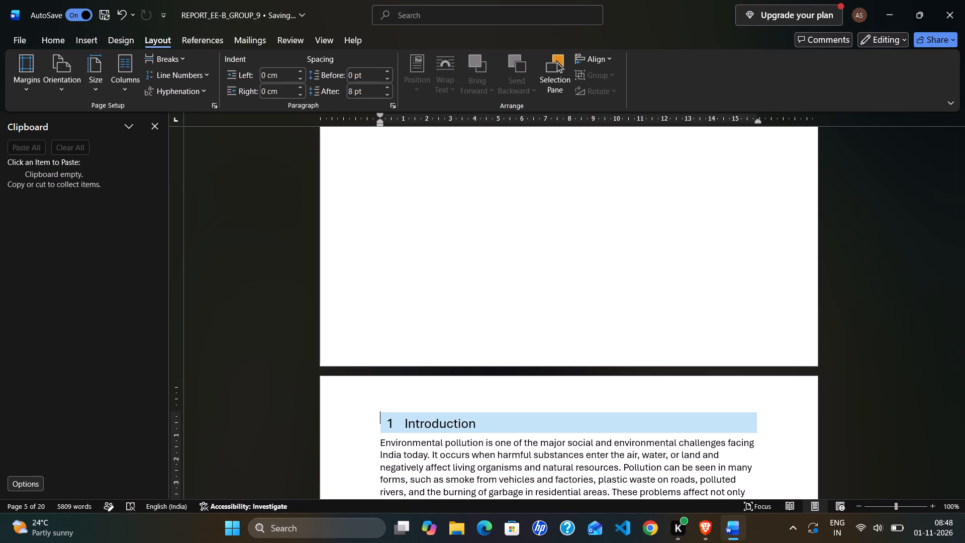
scroll(208, 241, down, 2)
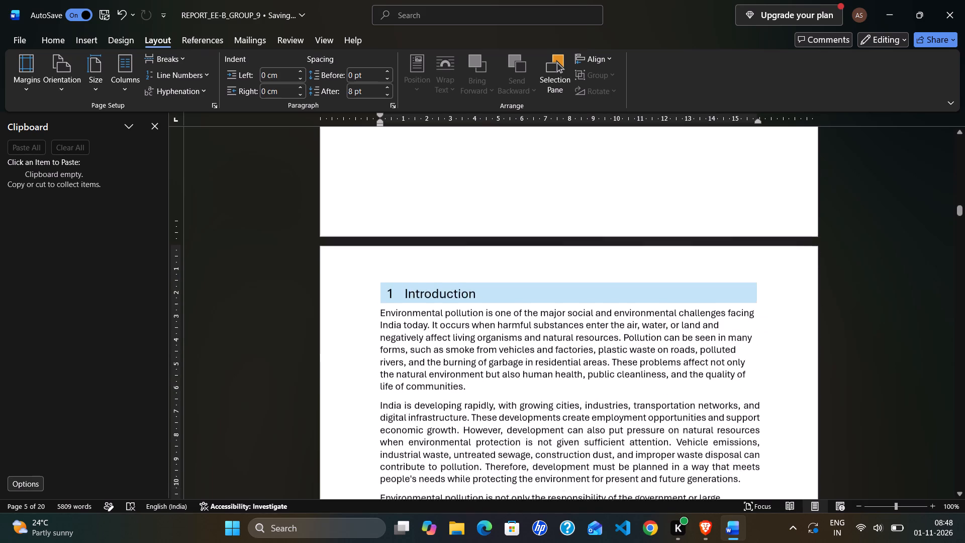
scroll(208, 241, down, 3)
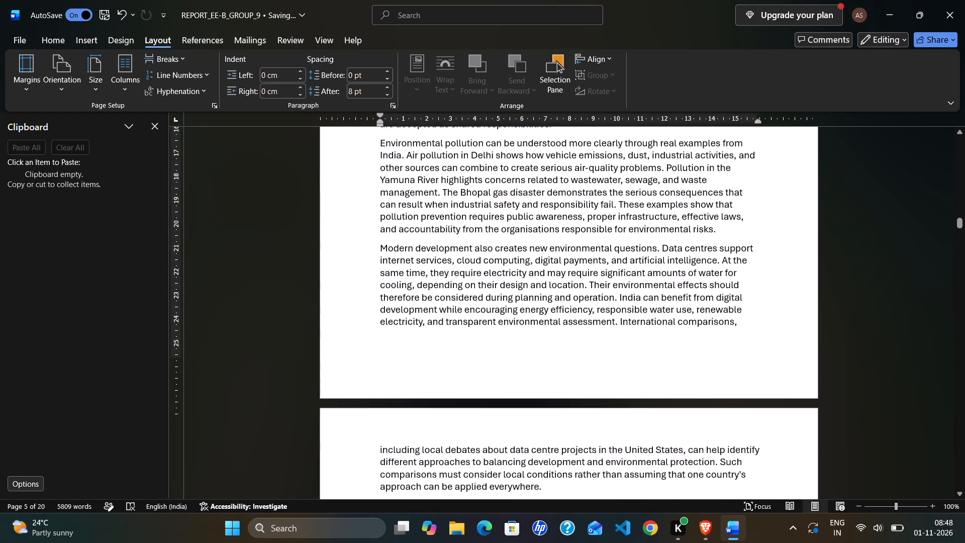
scroll(208, 241, down, 1)
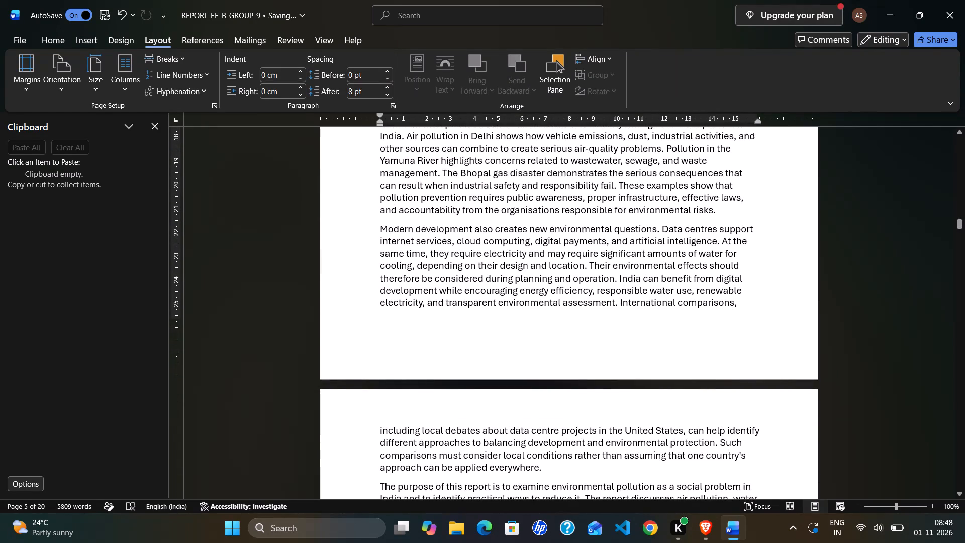
double_click(670, 336)
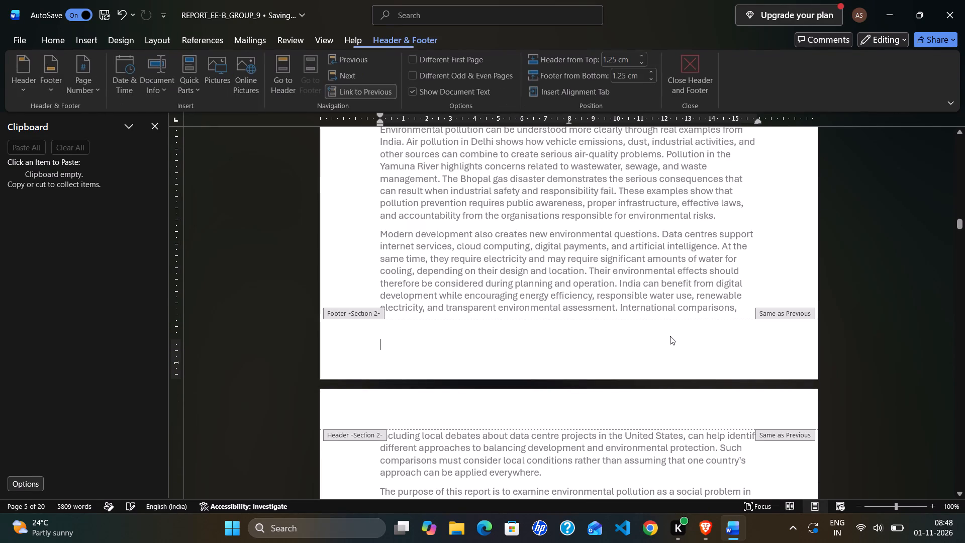
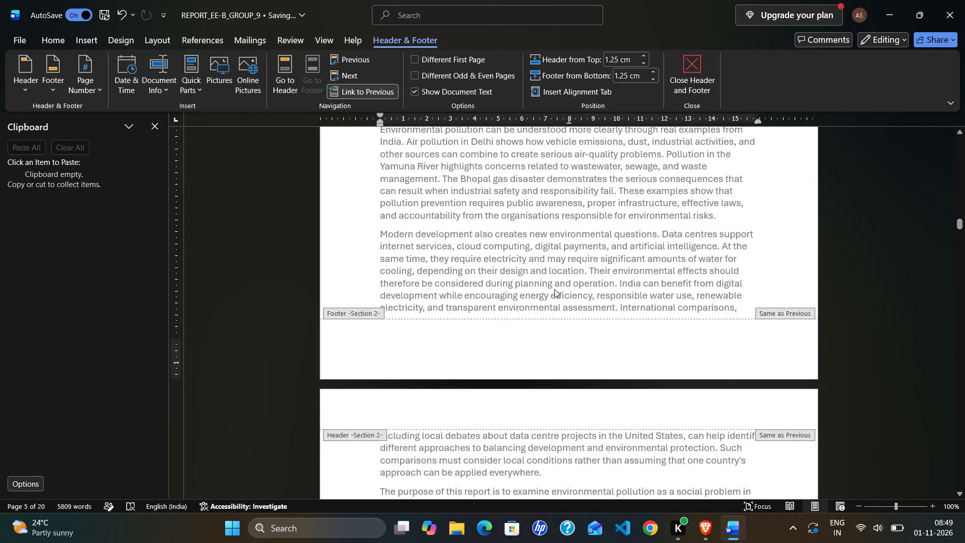
Unlink the Section 2 footer from the previous section's footer.
click(376, 90)
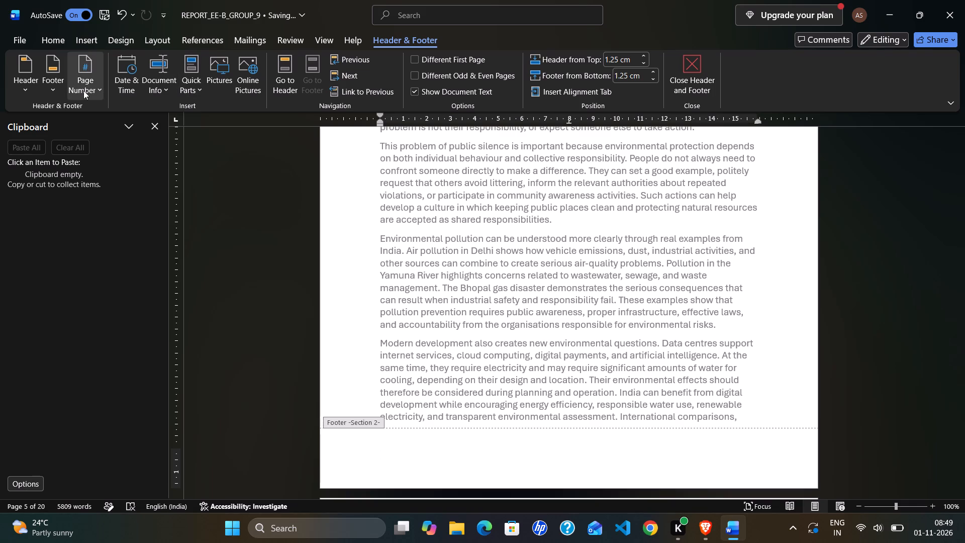
Insert a centred bottom-of-page number in the Section 2 footer using the Plain Number 2 style.
click(100, 90)
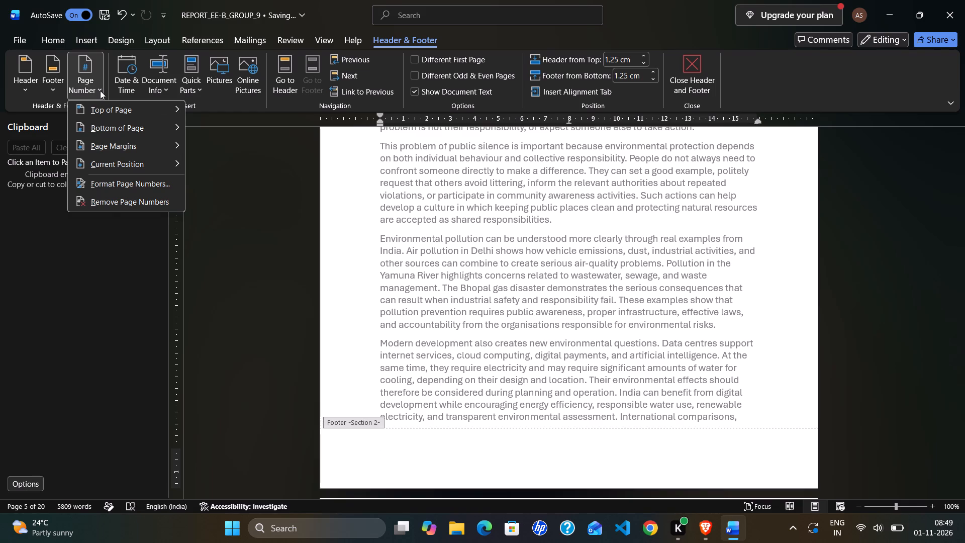
click(110, 125)
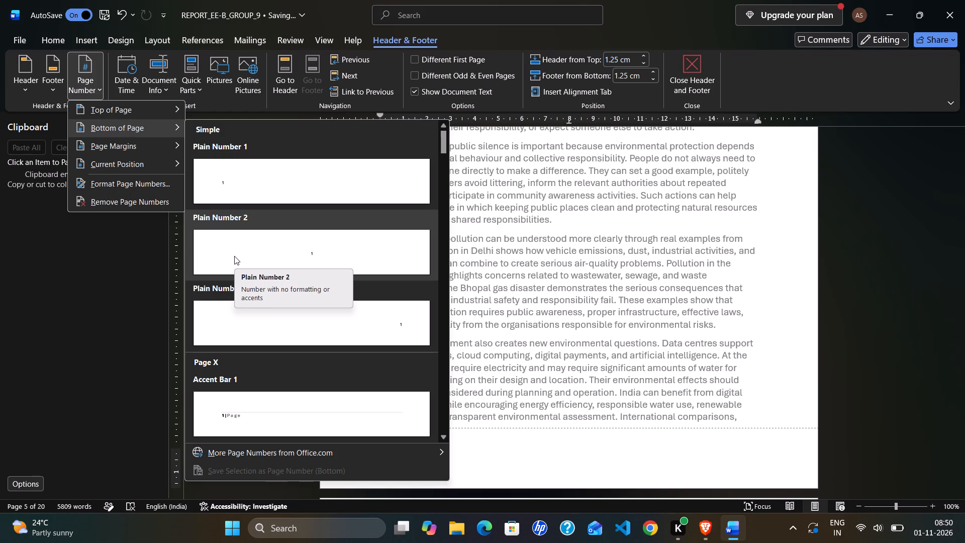
click(234, 256)
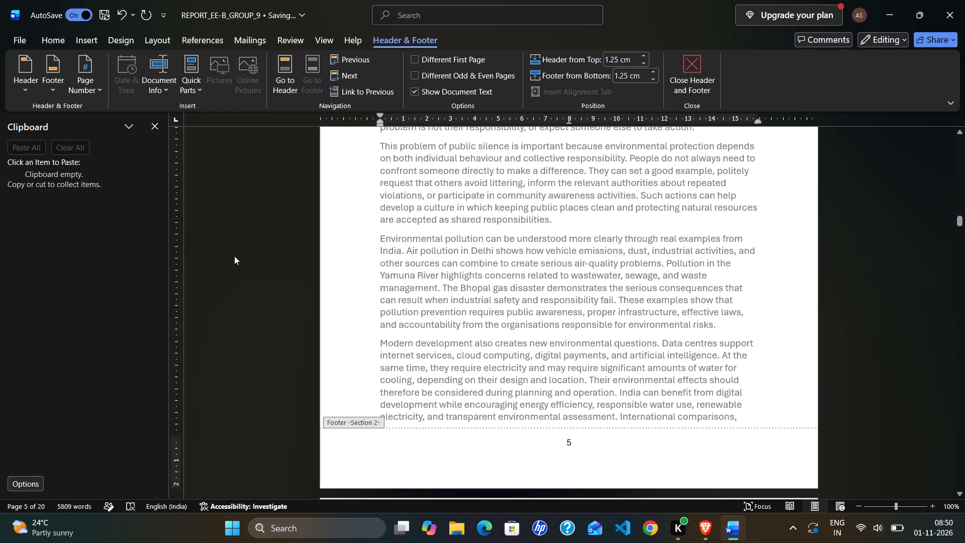
Examine the page numbering in the footers across the Content list pages of Section 1 and the first pages of Section 2.
scroll(234, 256, up, 2)
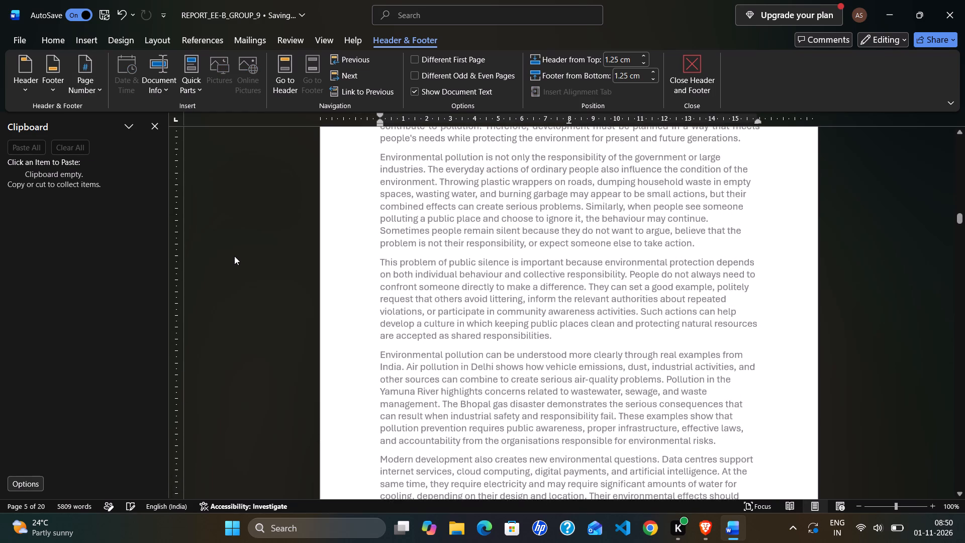
scroll(234, 256, up, 3)
scroll(234, 256, down, 1)
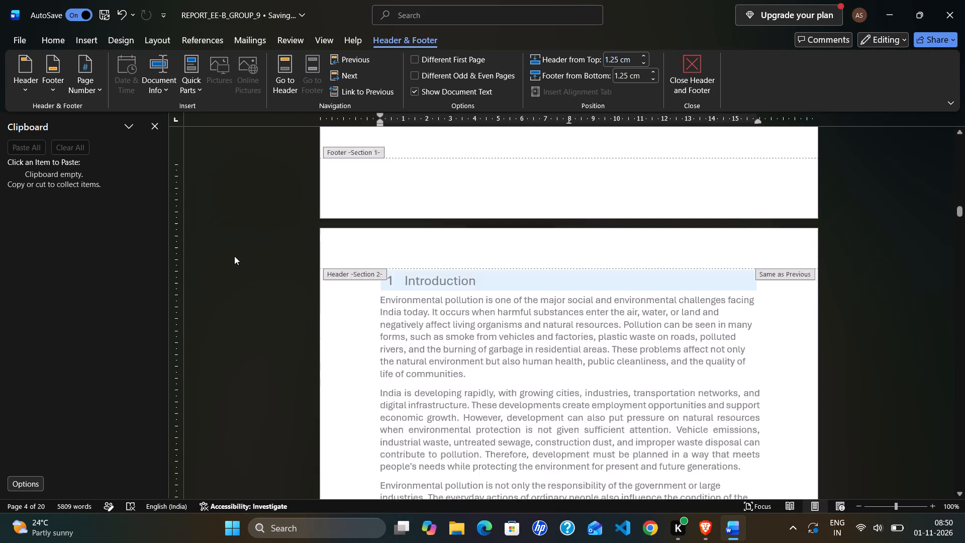
scroll(234, 256, down, 2)
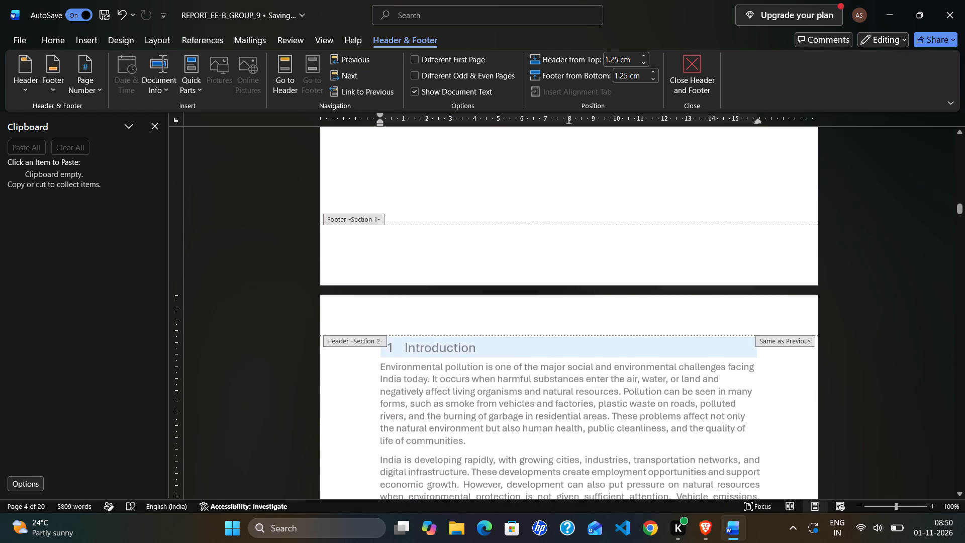
scroll(234, 256, down, 3)
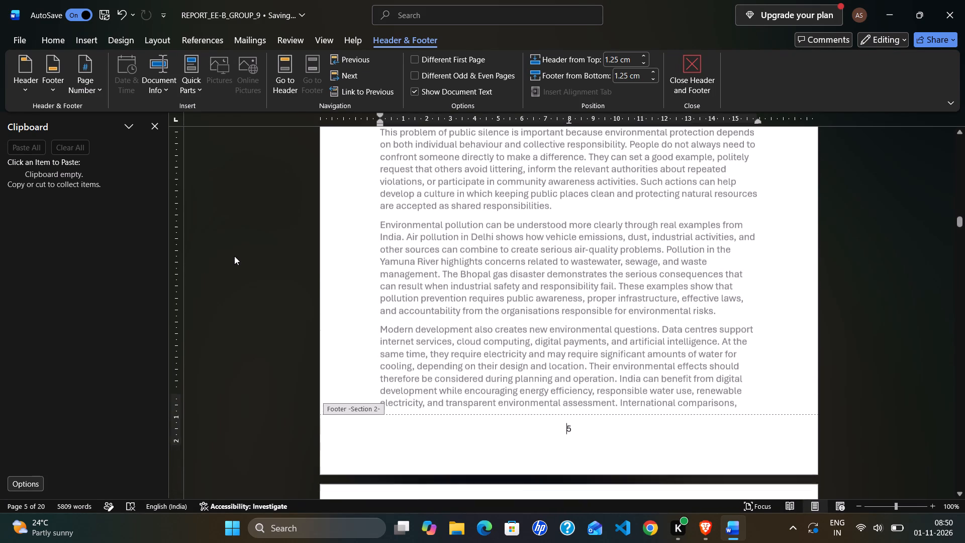
scroll(234, 256, down, 3)
scroll(234, 256, up, 1)
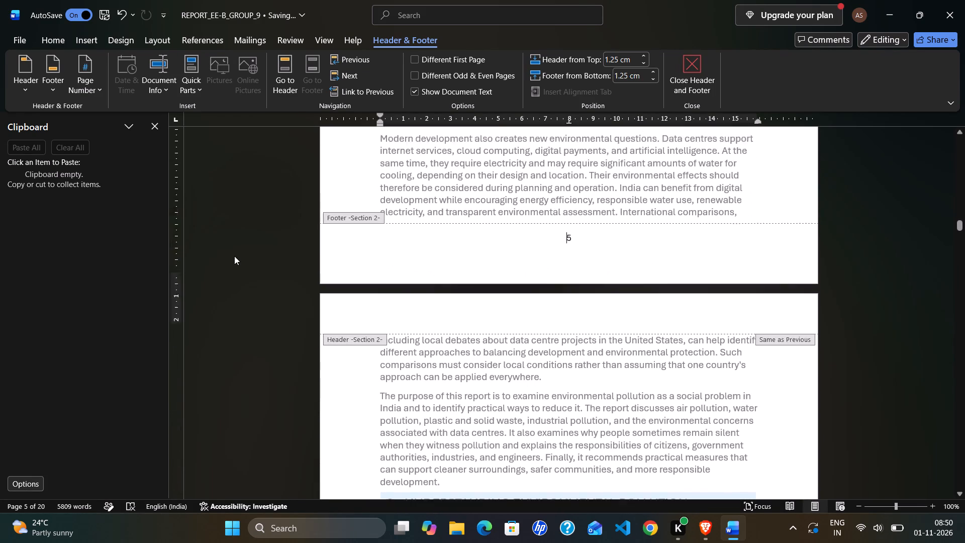
scroll(234, 256, up, 7)
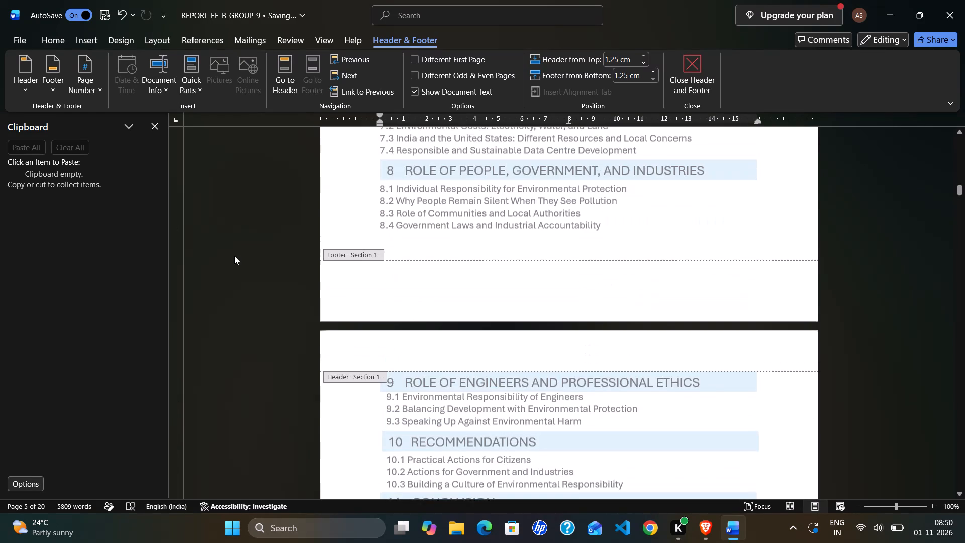
scroll(234, 256, up, 2)
scroll(234, 256, down, 3)
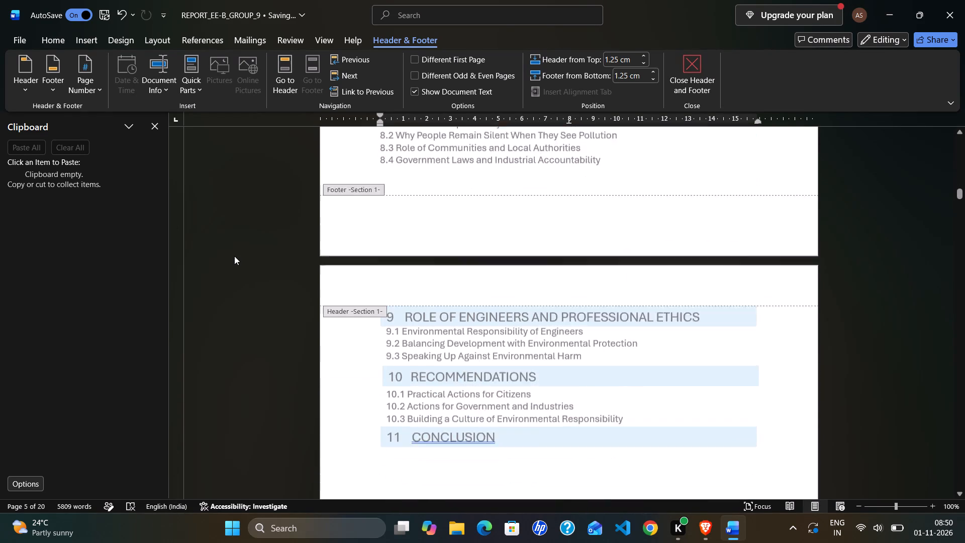
scroll(234, 256, down, 4)
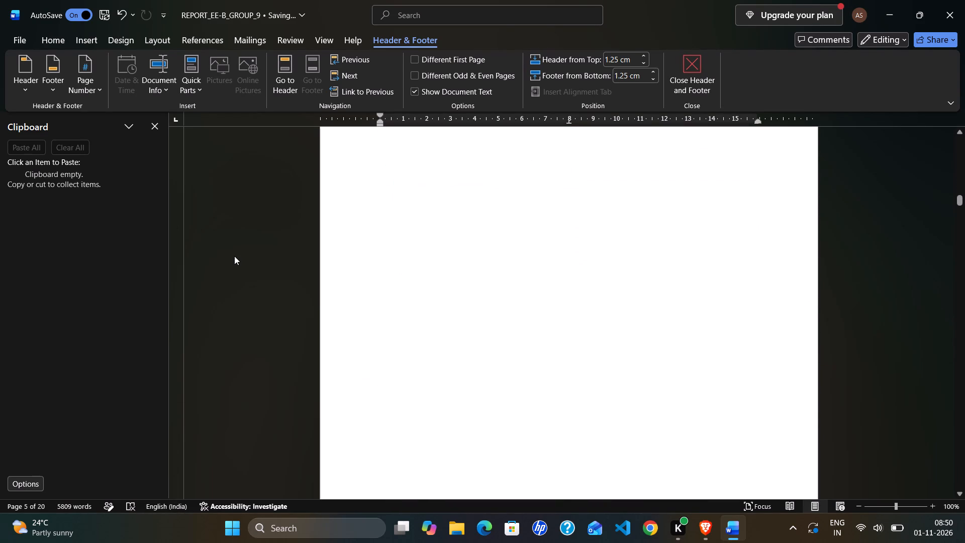
scroll(234, 256, down, 3)
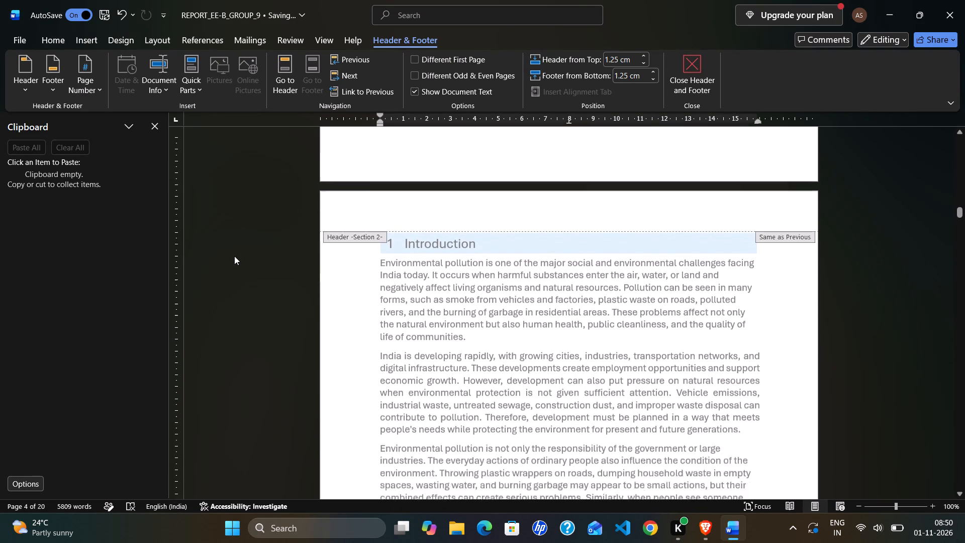
scroll(234, 256, down, 4)
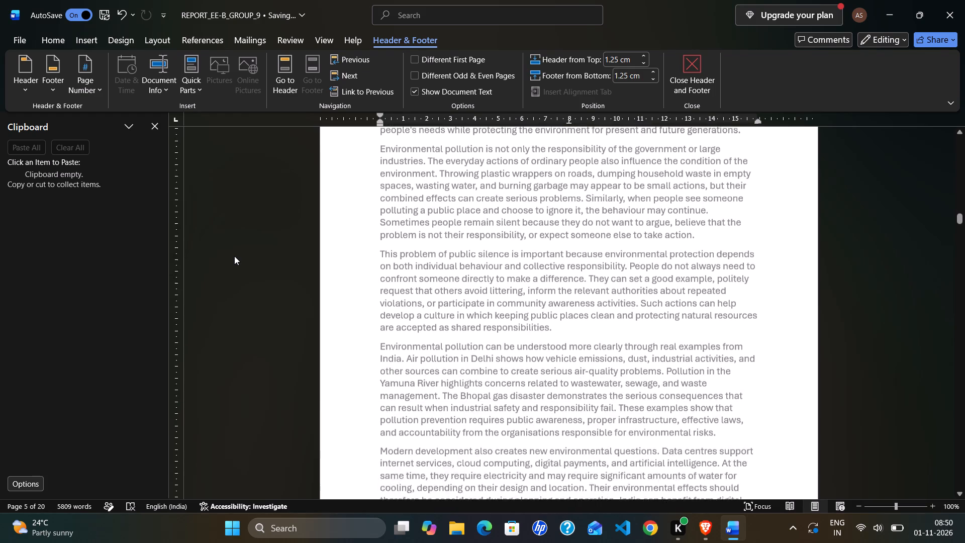
scroll(234, 256, down, 4)
scroll(234, 256, left, 1)
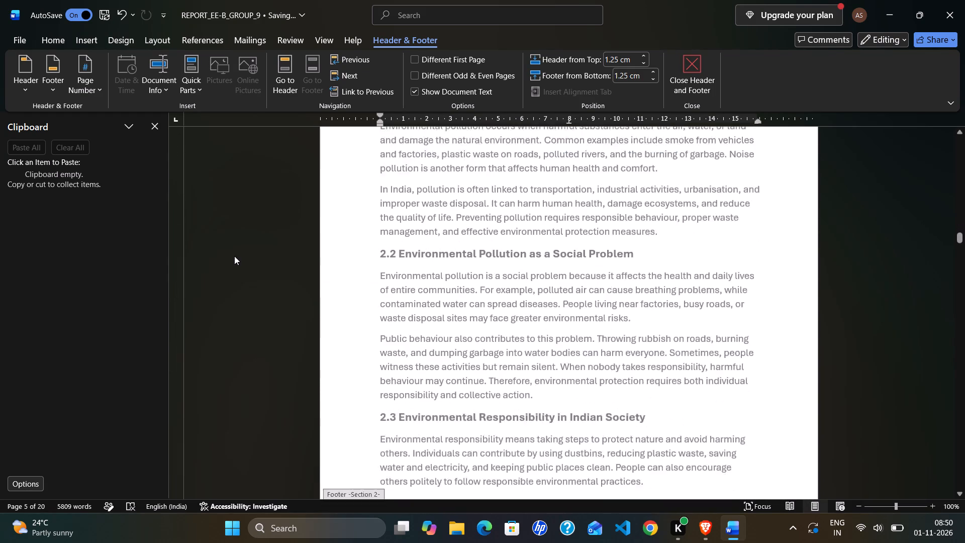
scroll(234, 256, left, 1)
scroll(234, 256, up, 1)
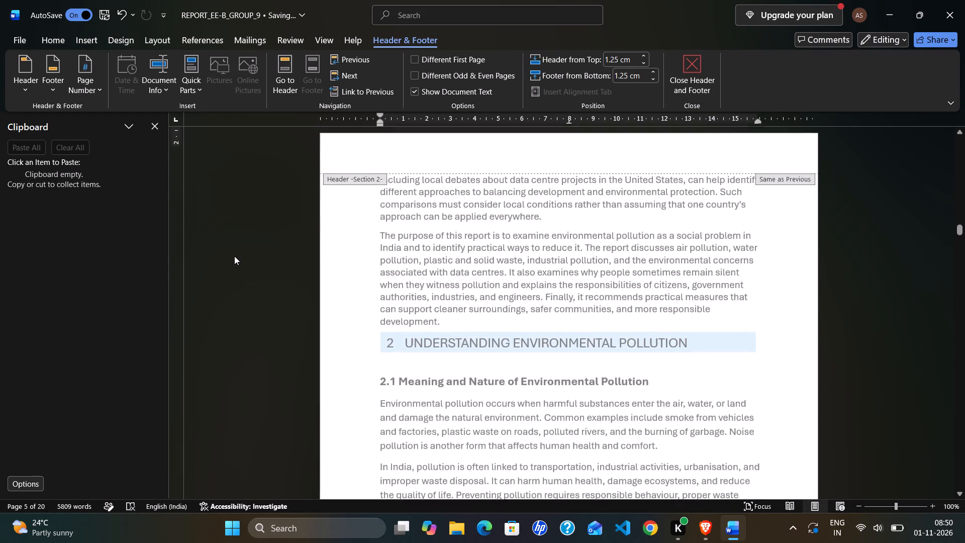
scroll(234, 256, up, 2)
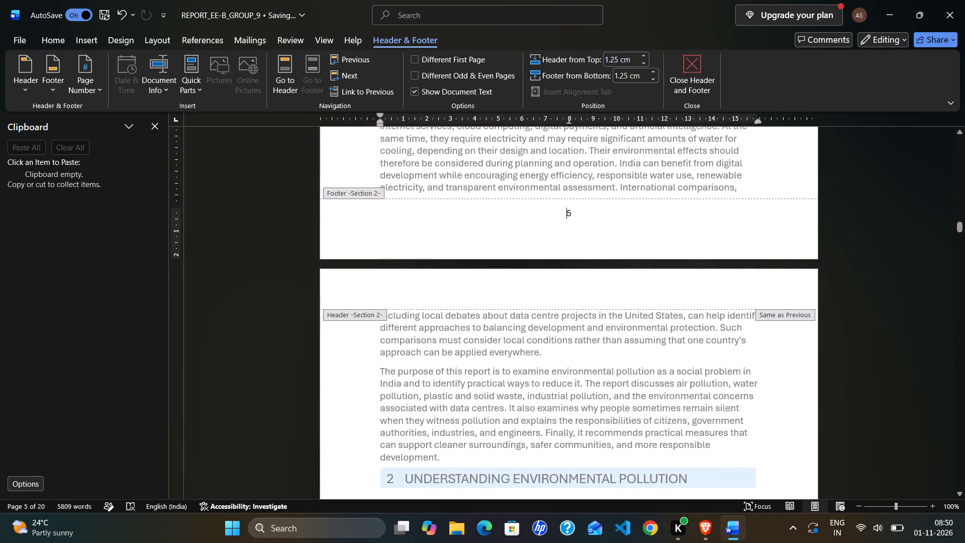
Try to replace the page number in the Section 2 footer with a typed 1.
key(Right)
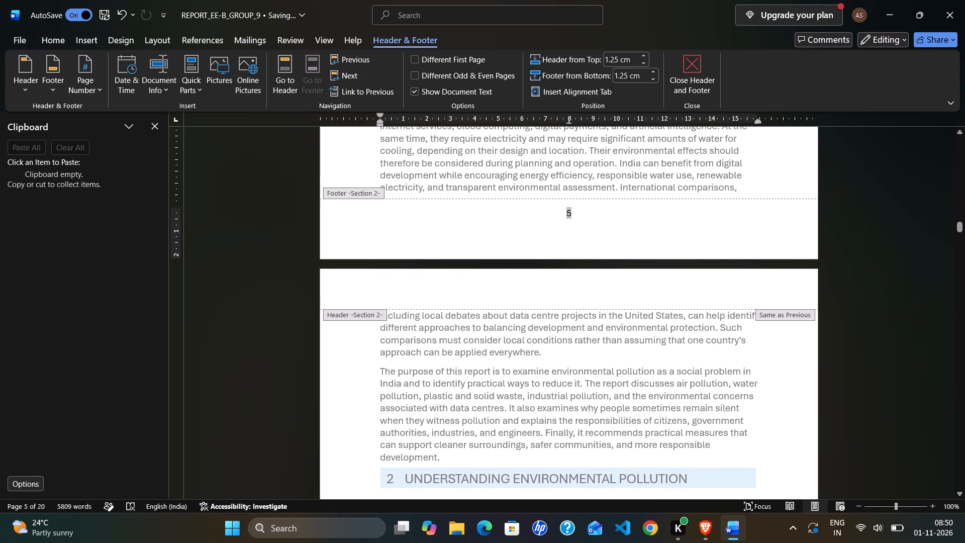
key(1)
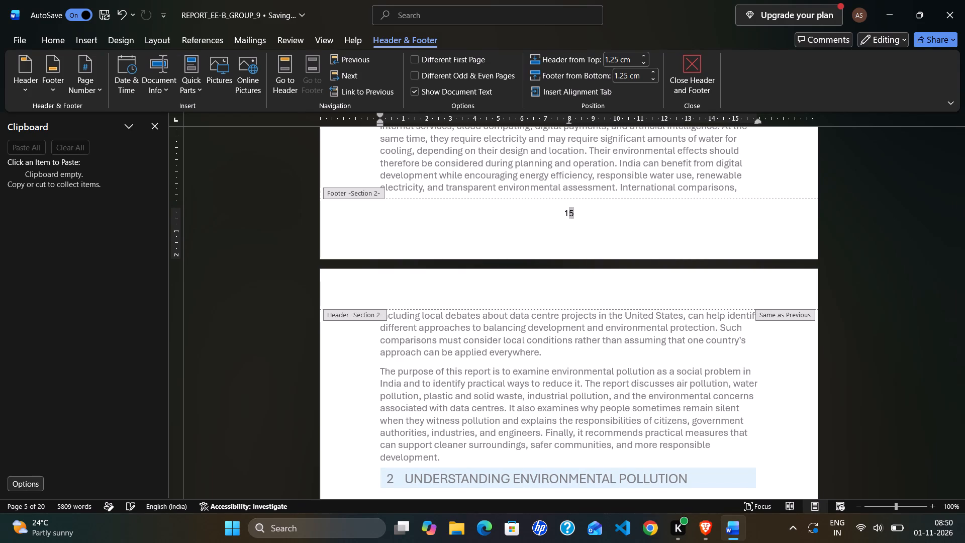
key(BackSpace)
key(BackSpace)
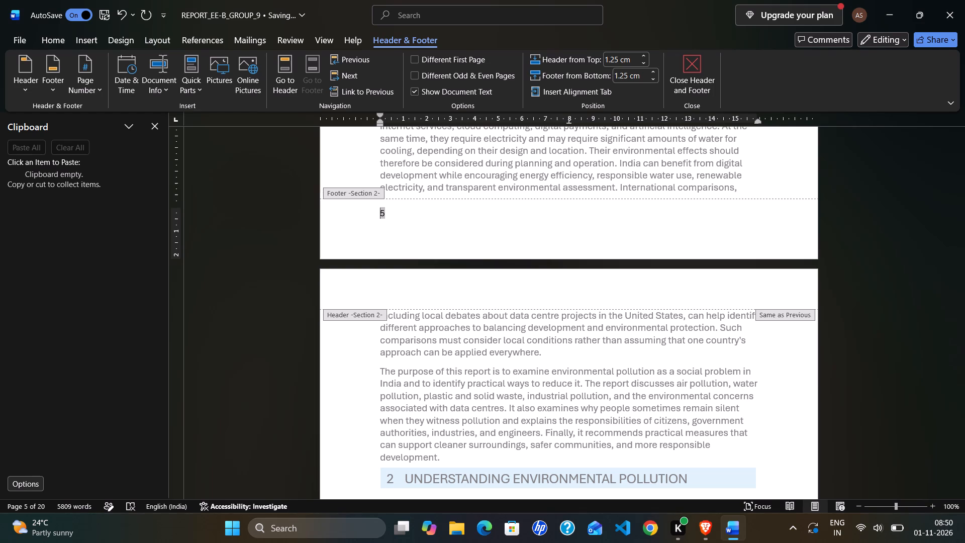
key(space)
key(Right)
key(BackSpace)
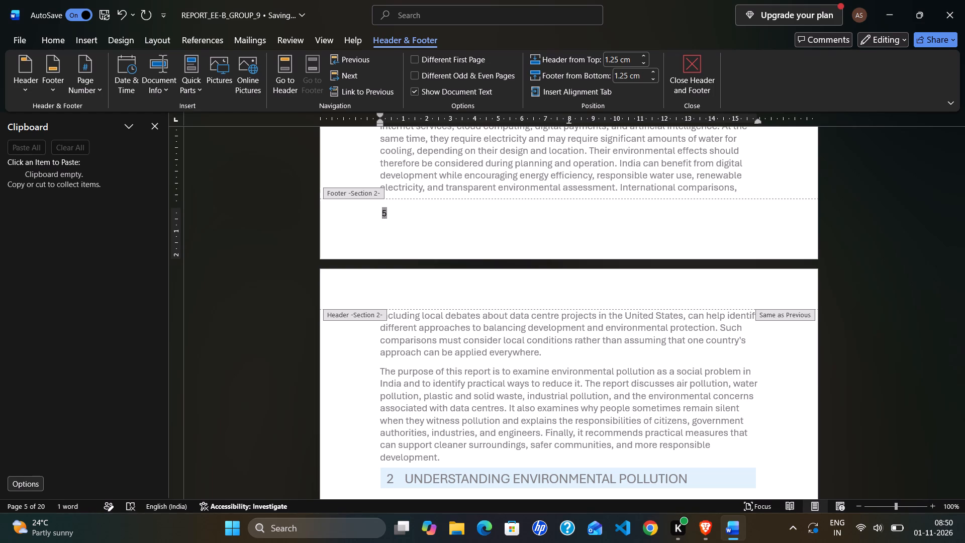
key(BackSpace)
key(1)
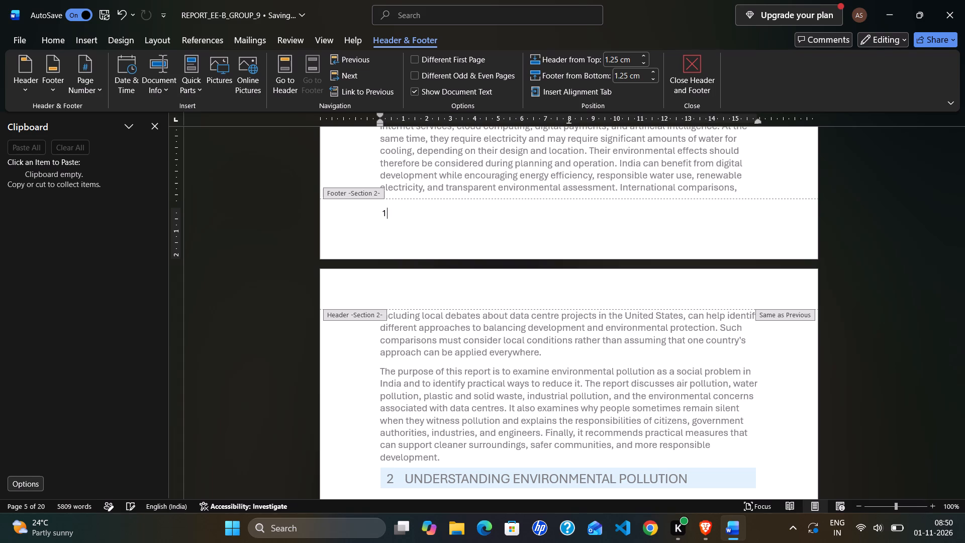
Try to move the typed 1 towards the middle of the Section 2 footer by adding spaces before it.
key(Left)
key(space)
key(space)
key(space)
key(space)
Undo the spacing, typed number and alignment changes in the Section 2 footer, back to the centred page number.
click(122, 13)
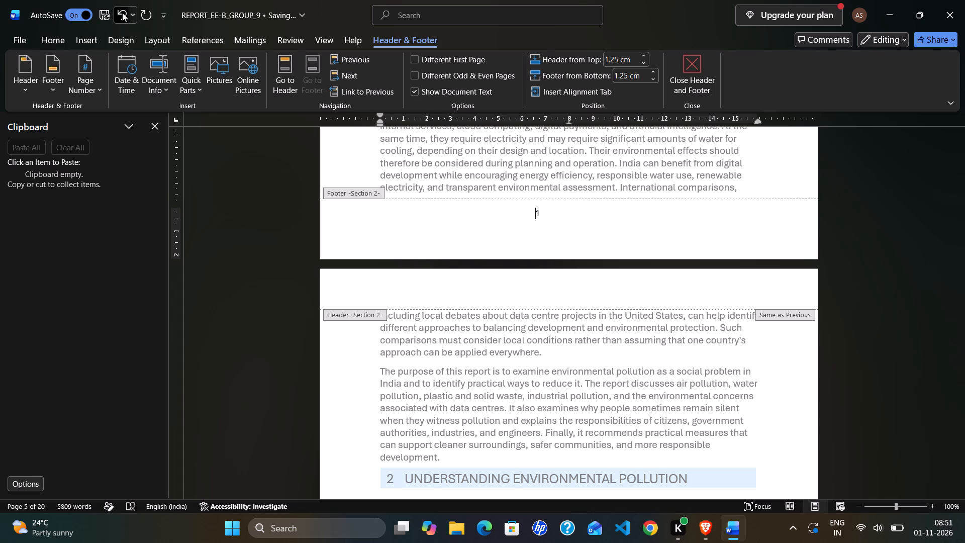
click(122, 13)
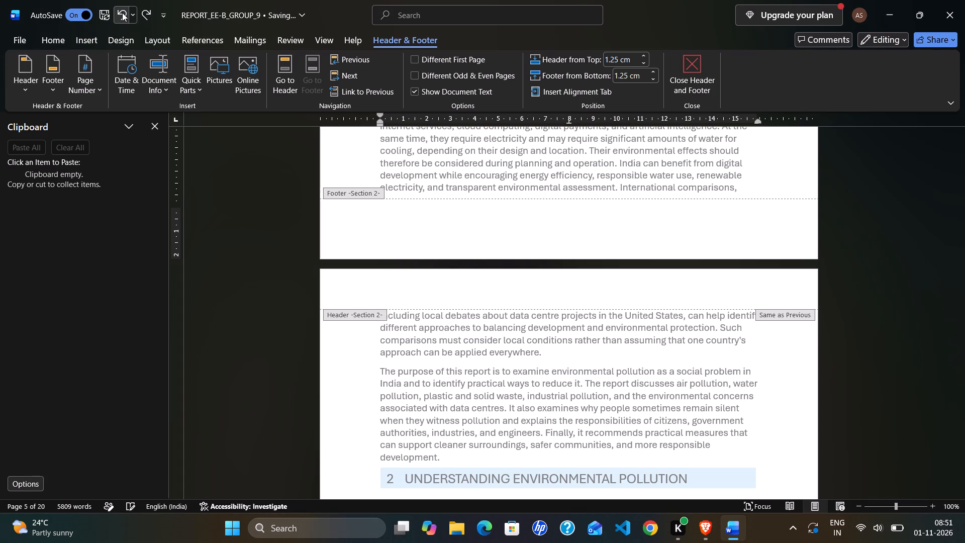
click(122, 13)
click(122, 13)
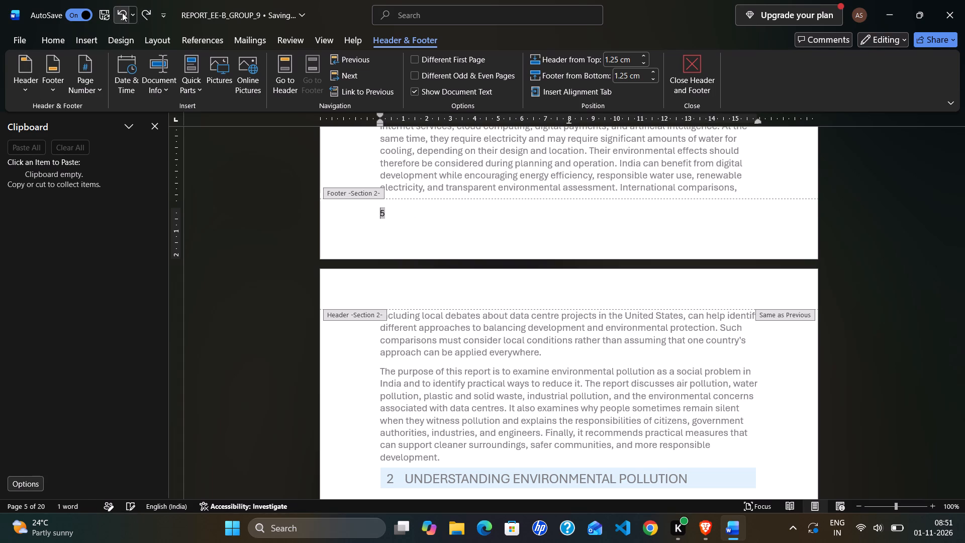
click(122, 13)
Replace the centred page number in the Section 2 footer with a typed 1.
key(Right)
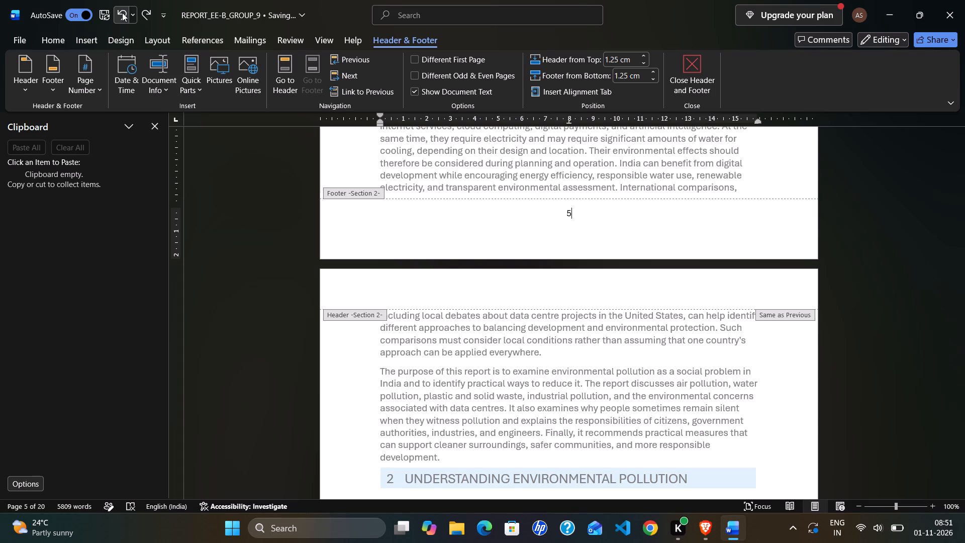
key(BackSpace)
key(BackSpace)
key(1)
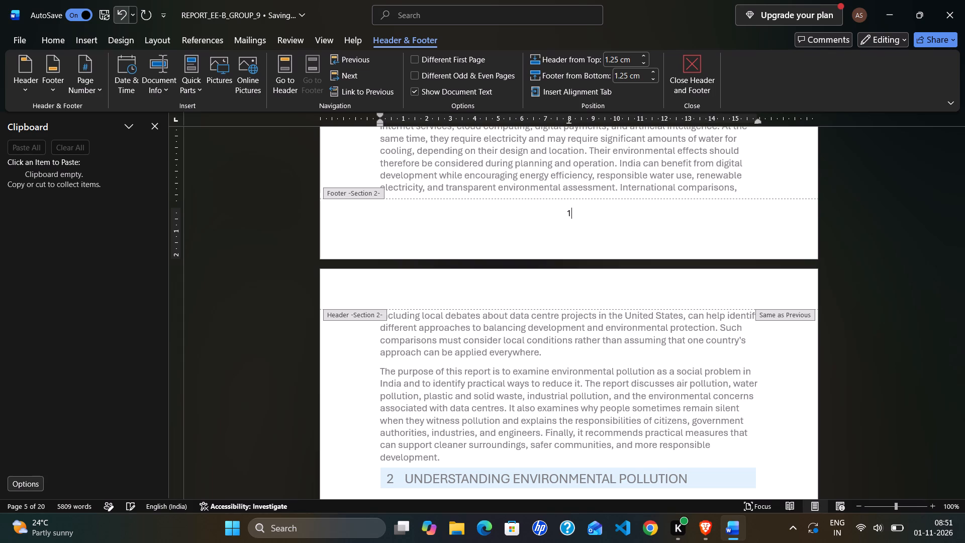
scroll(122, 13, down, 2)
Examine the footers of the pages after the Introduction page in Section 2 to check their page numbers.
scroll(368, 210, down, 4)
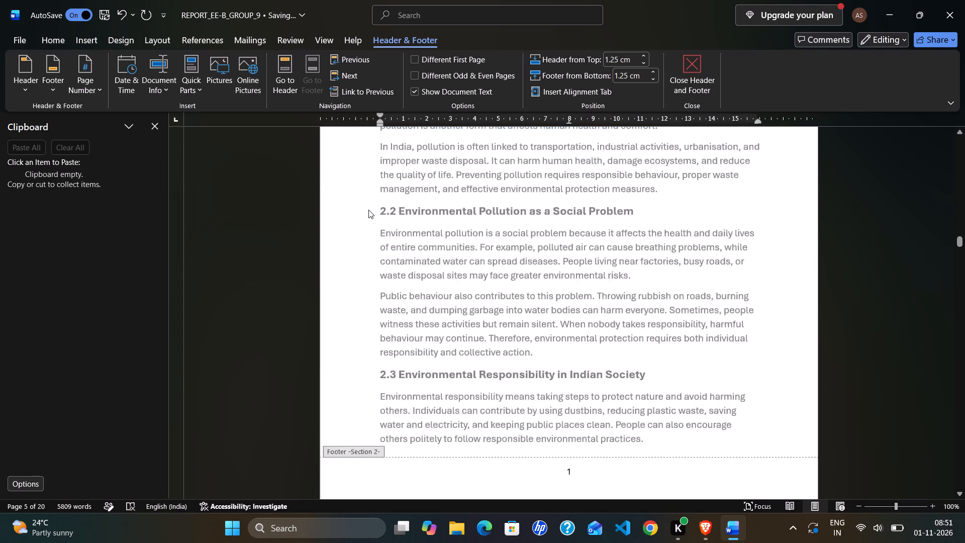
scroll(368, 210, down, 1)
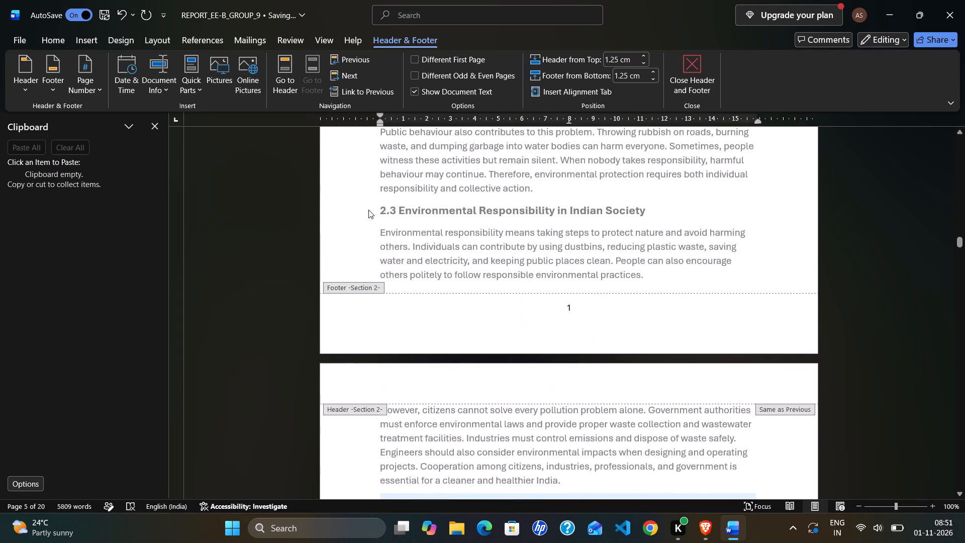
scroll(368, 210, down, 4)
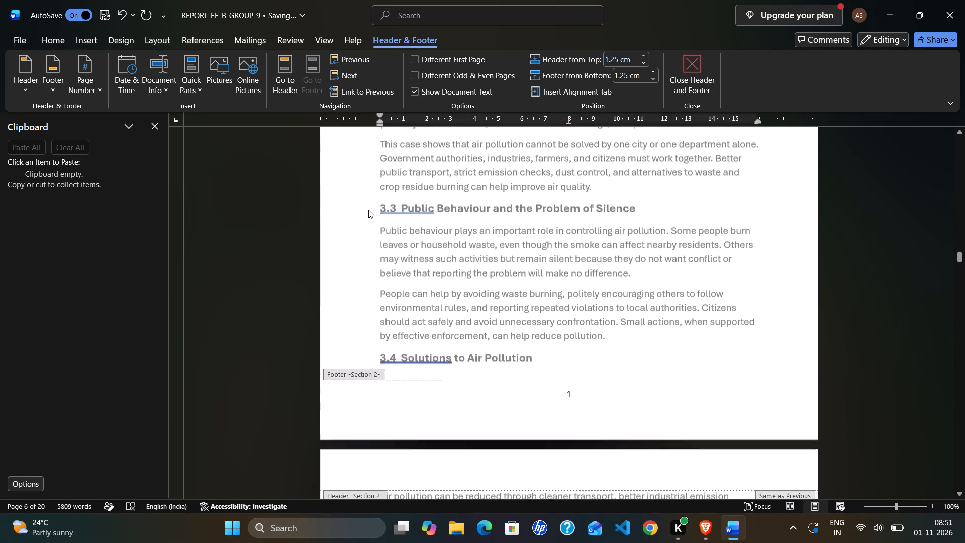
scroll(368, 210, up, 5)
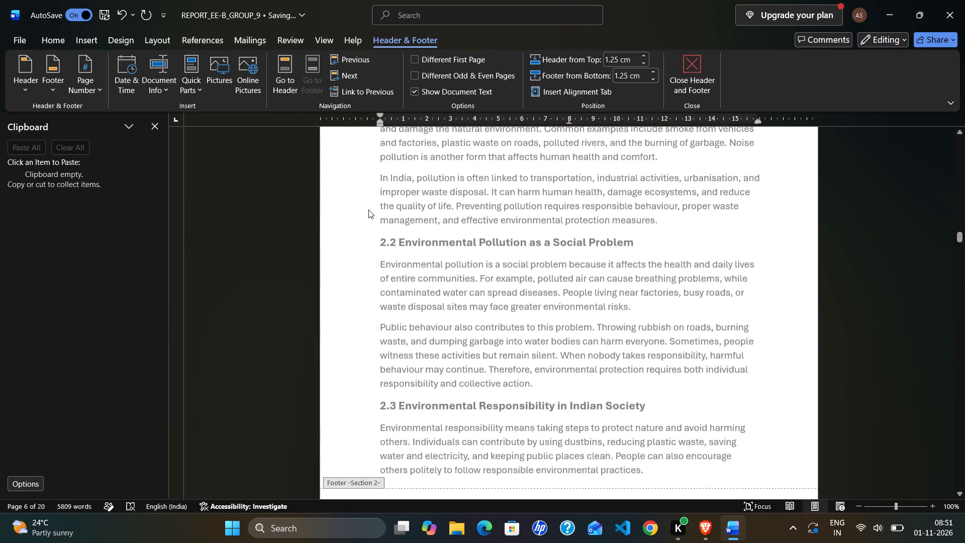
scroll(368, 210, up, 2)
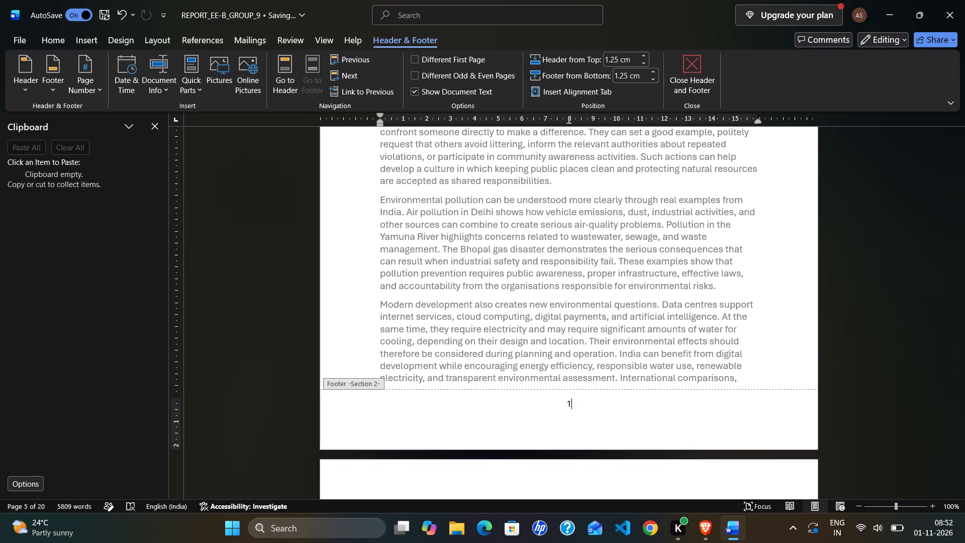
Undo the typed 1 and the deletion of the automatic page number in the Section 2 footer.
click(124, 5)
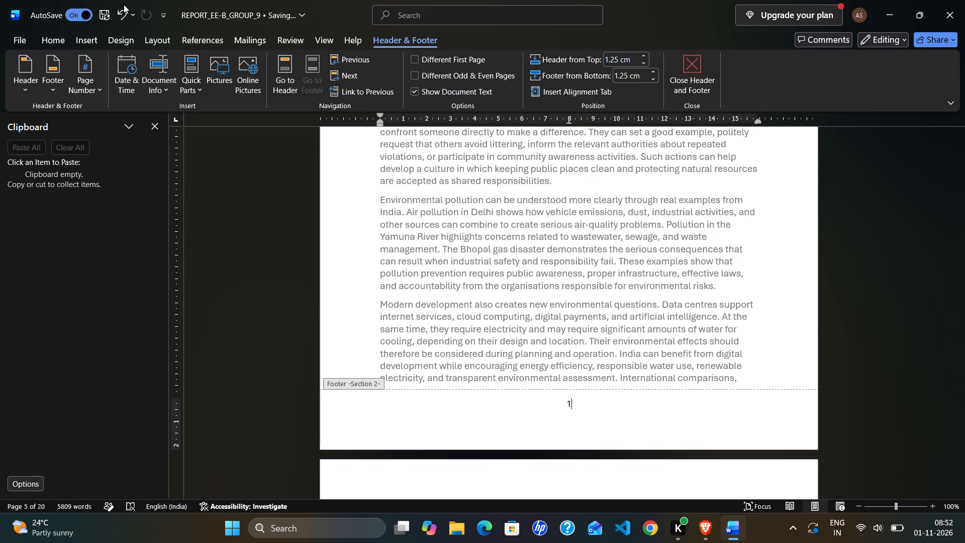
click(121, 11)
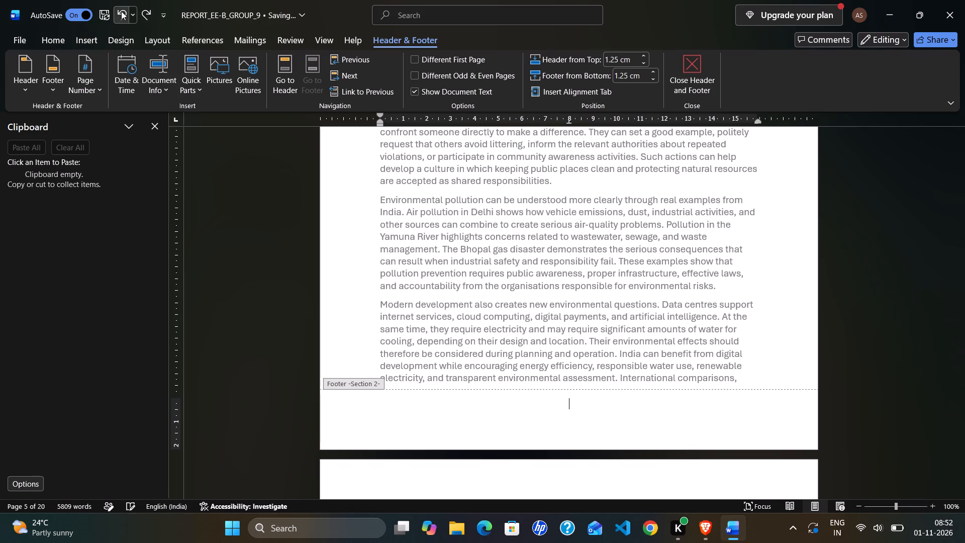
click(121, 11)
Examine the Section 2 footers on the Introduction page and the following page to check the page numbering.
scroll(551, 443, down, 6)
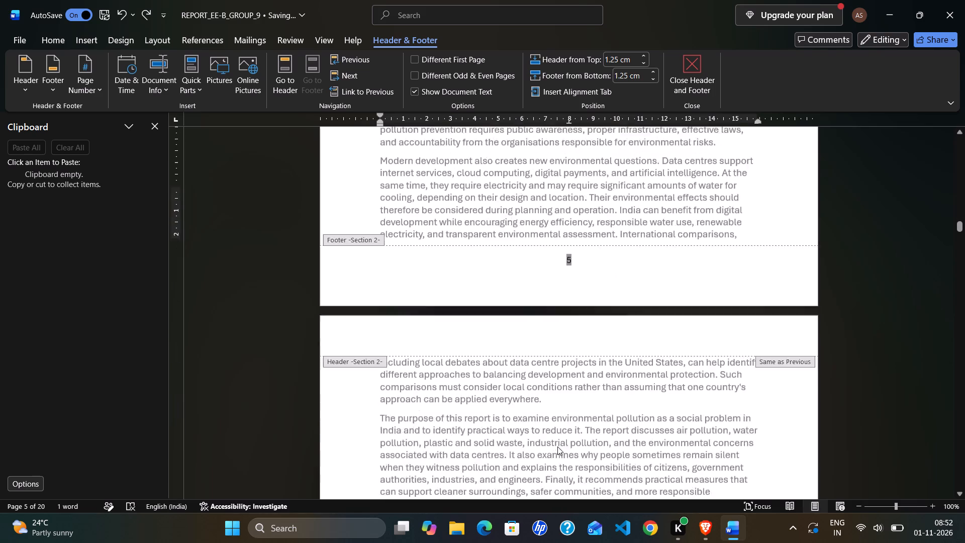
scroll(557, 446, down, 20)
scroll(557, 446, down, 2)
scroll(557, 446, up, 5)
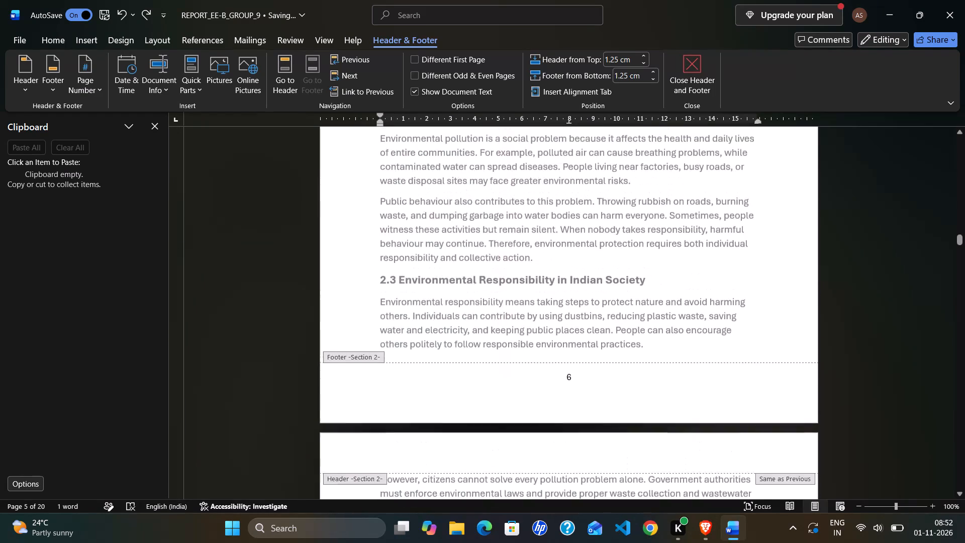
scroll(557, 446, up, 15)
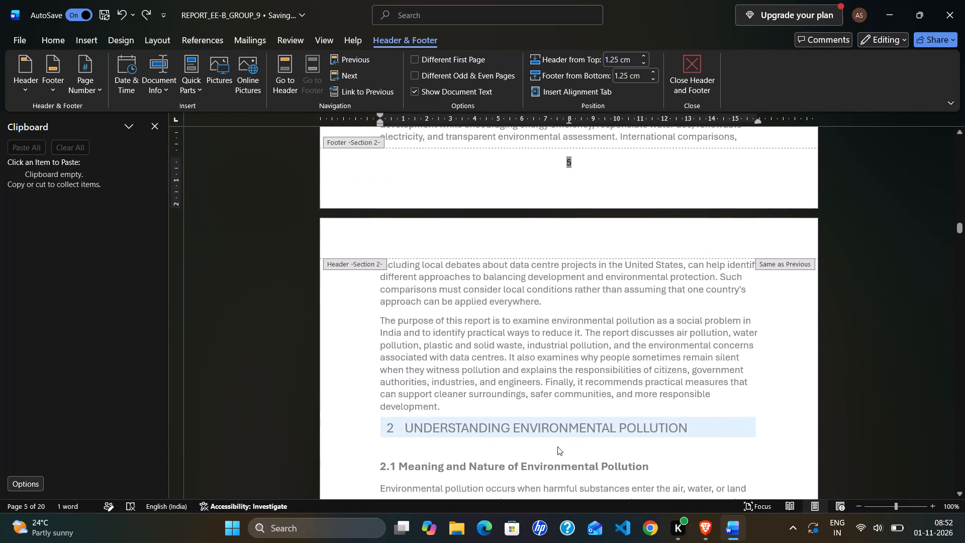
scroll(557, 446, up, 1)
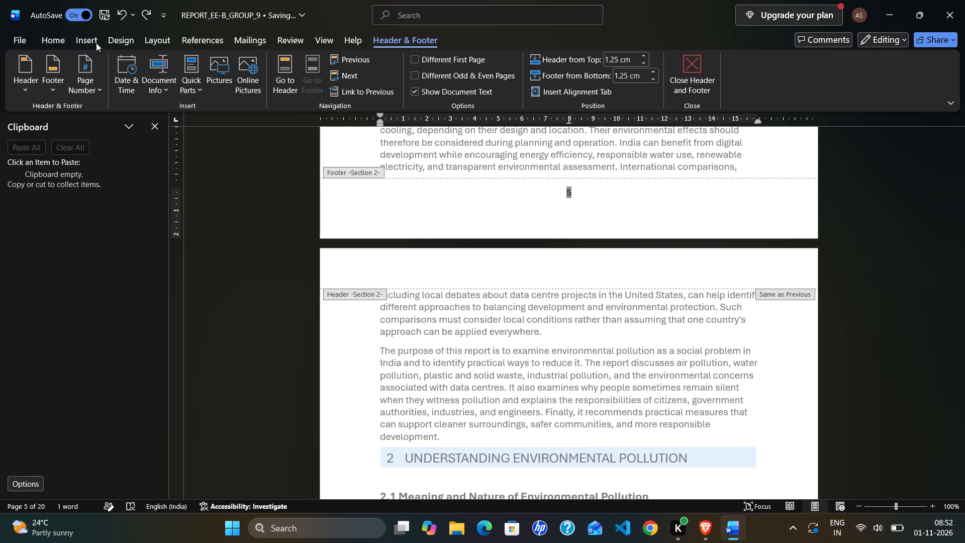
Open the page number format settings for the Section 2 footer.
click(98, 88)
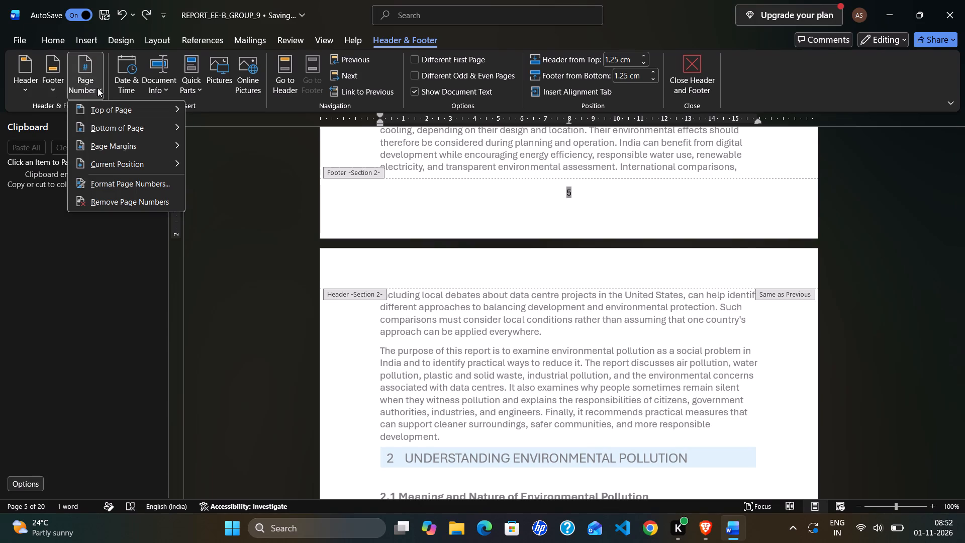
click(147, 182)
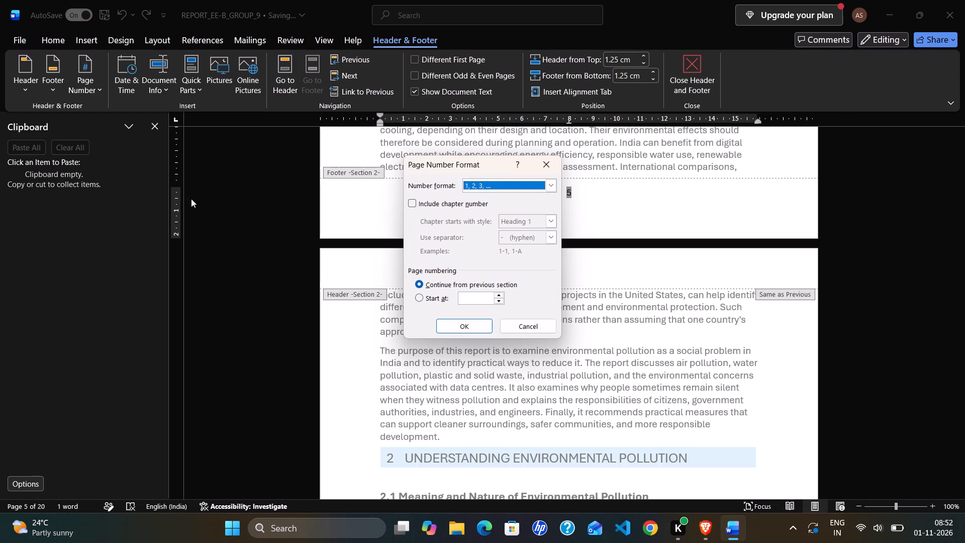
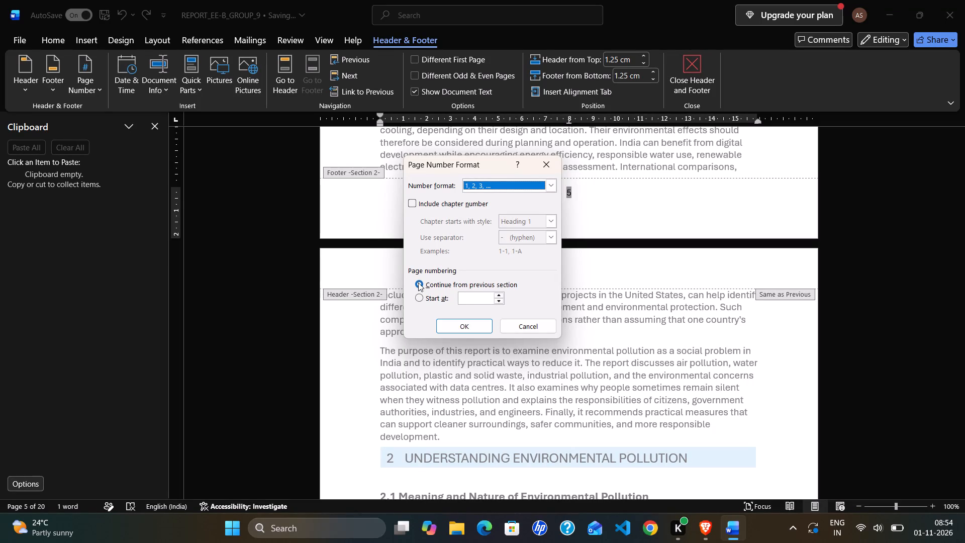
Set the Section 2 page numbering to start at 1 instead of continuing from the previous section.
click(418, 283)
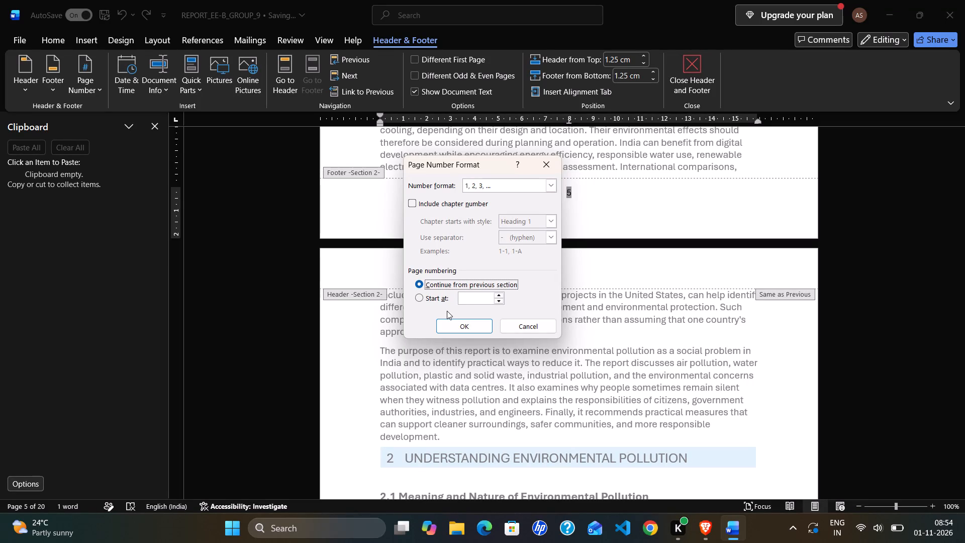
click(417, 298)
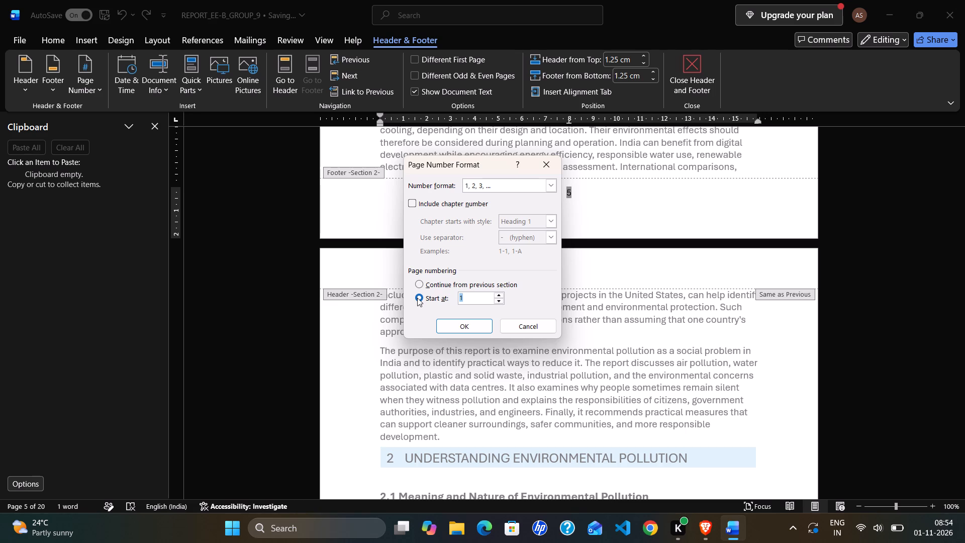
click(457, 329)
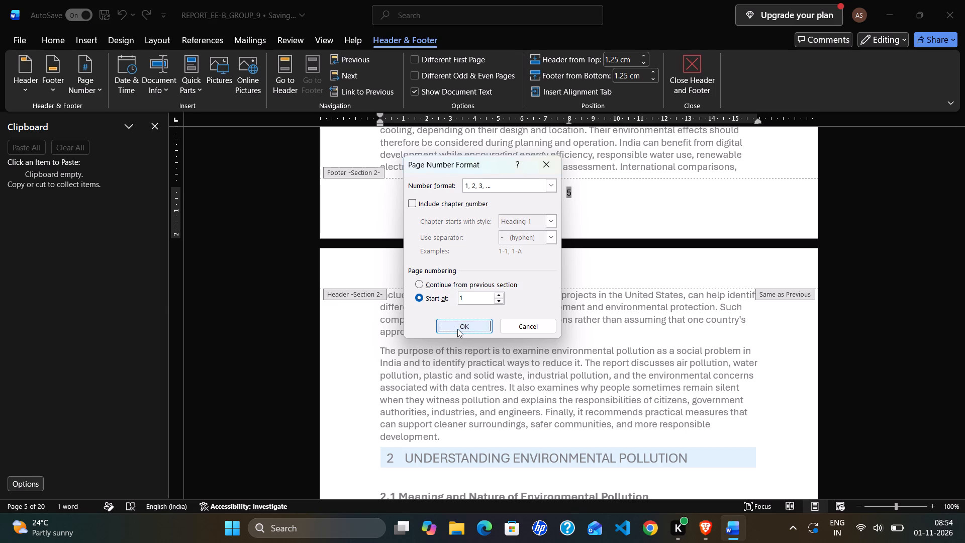
Examine the Section 2 footers from the Introduction page through chapter 8 to check the page number sequence.
scroll(461, 315, down, 4)
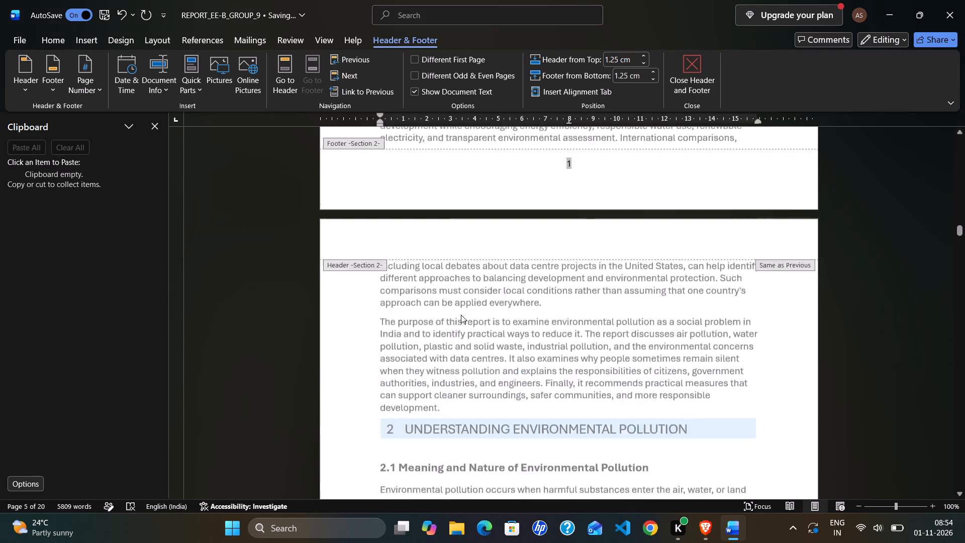
scroll(461, 315, down, 4)
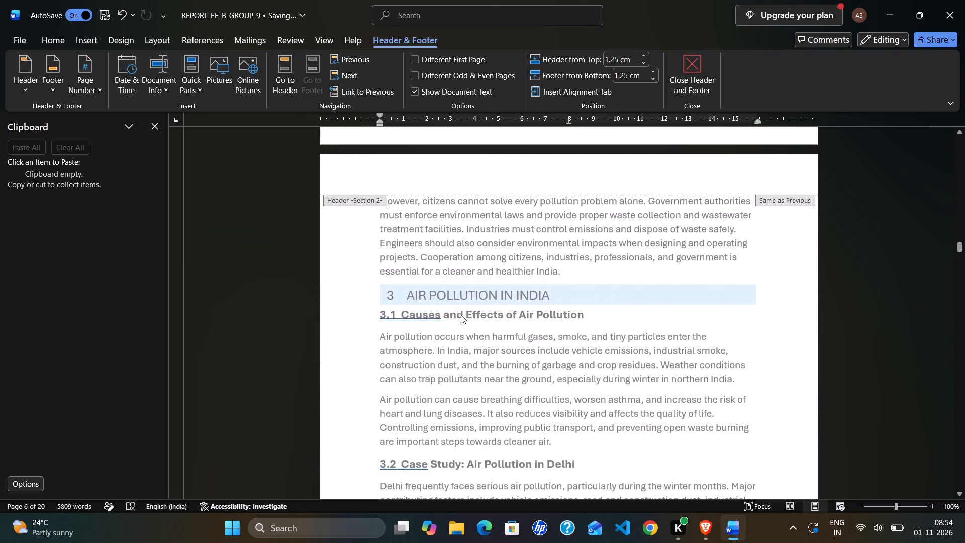
scroll(461, 315, down, 6)
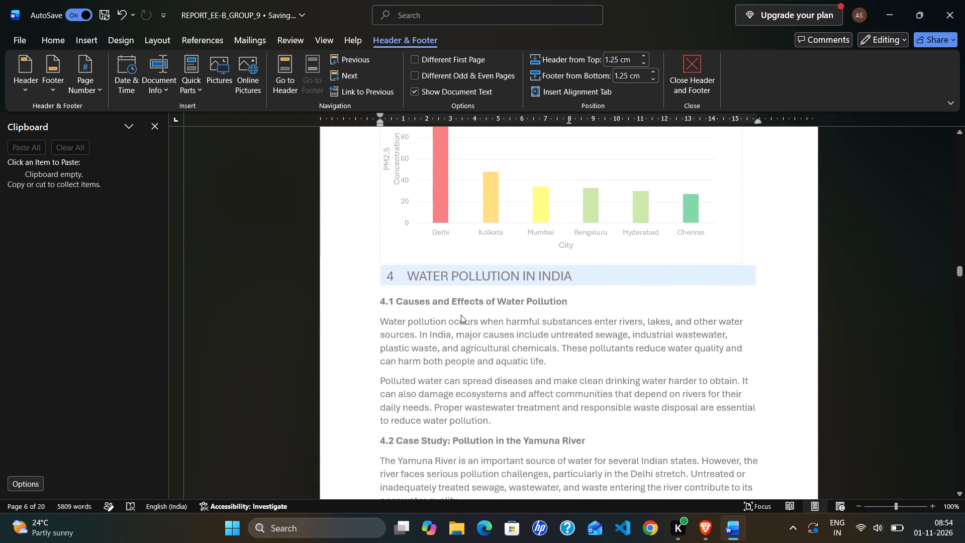
scroll(461, 315, down, 3)
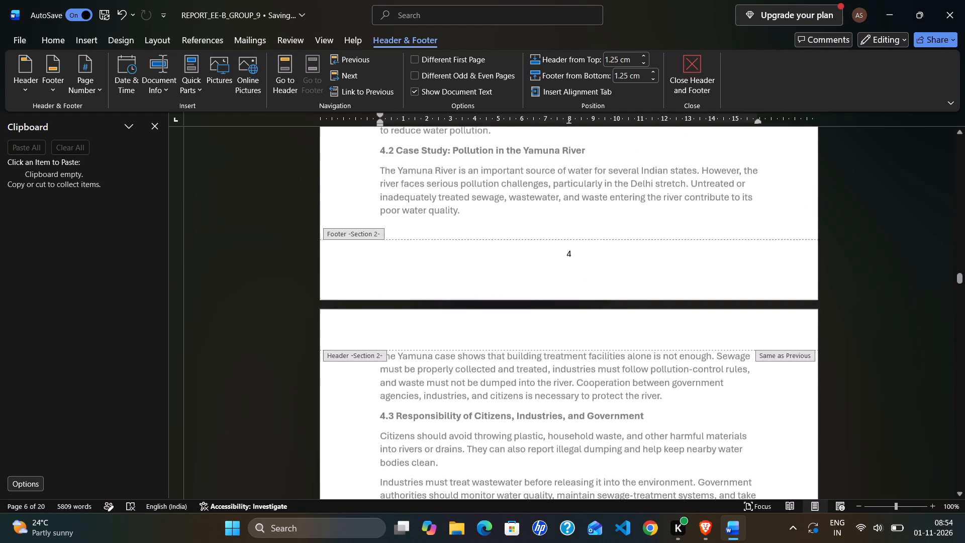
scroll(461, 315, down, 4)
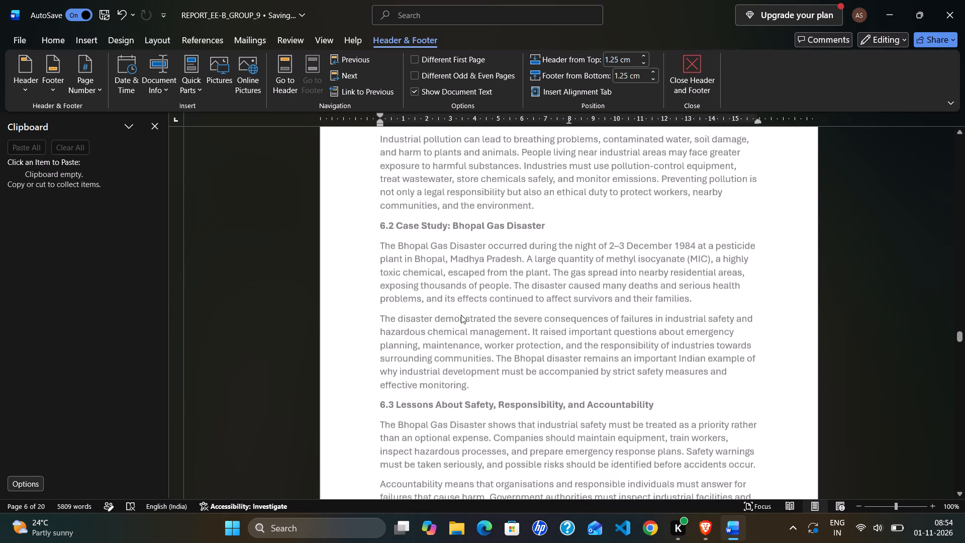
scroll(461, 315, up, 3)
scroll(461, 315, down, 3)
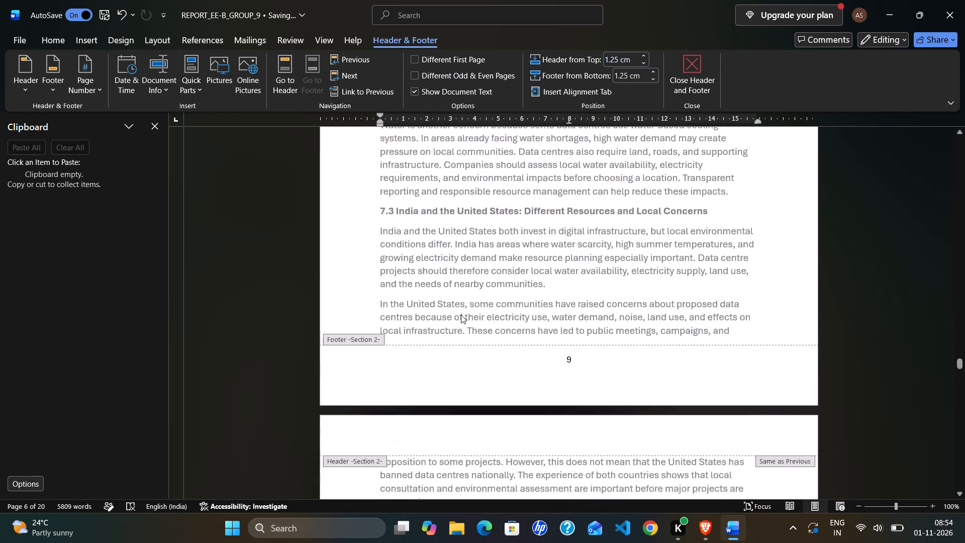
scroll(461, 315, down, 7)
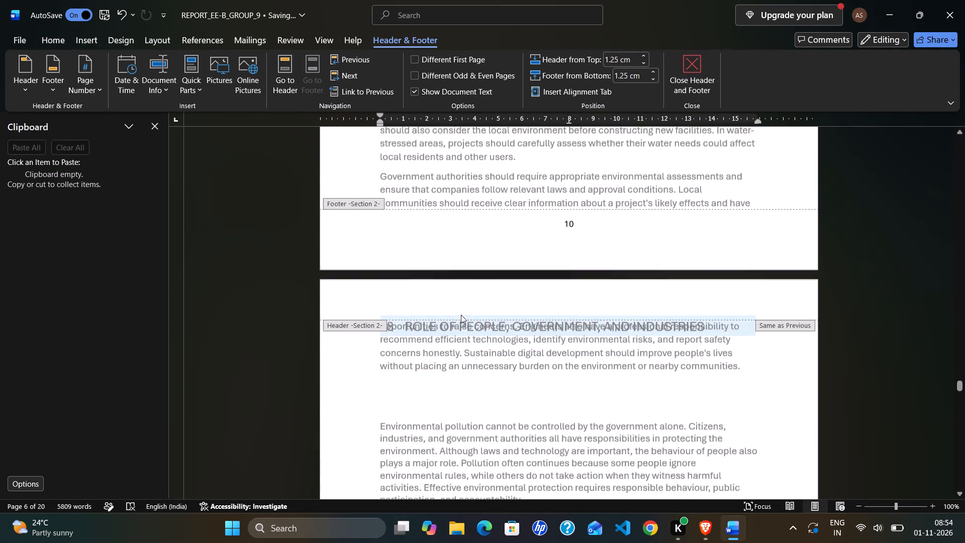
scroll(461, 329, up, 2)
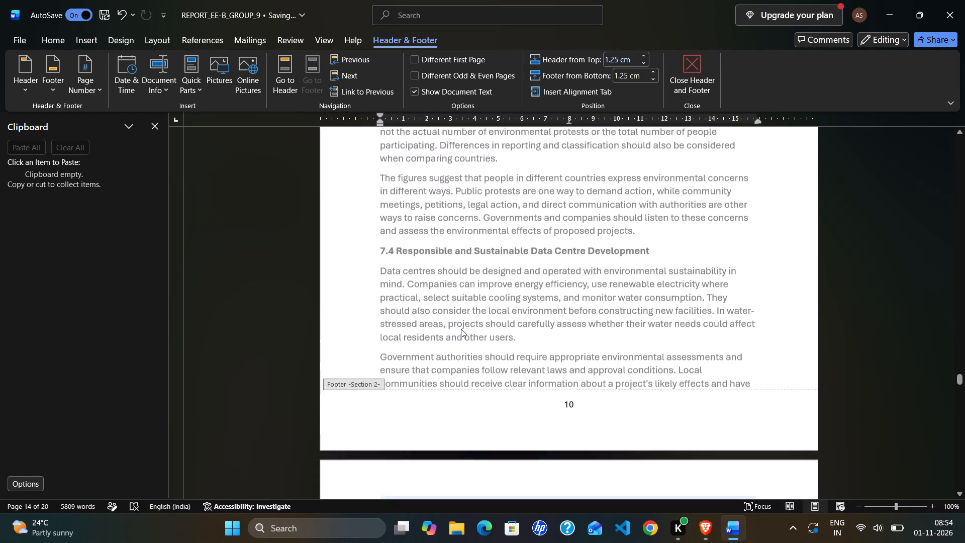
scroll(461, 329, up, 17)
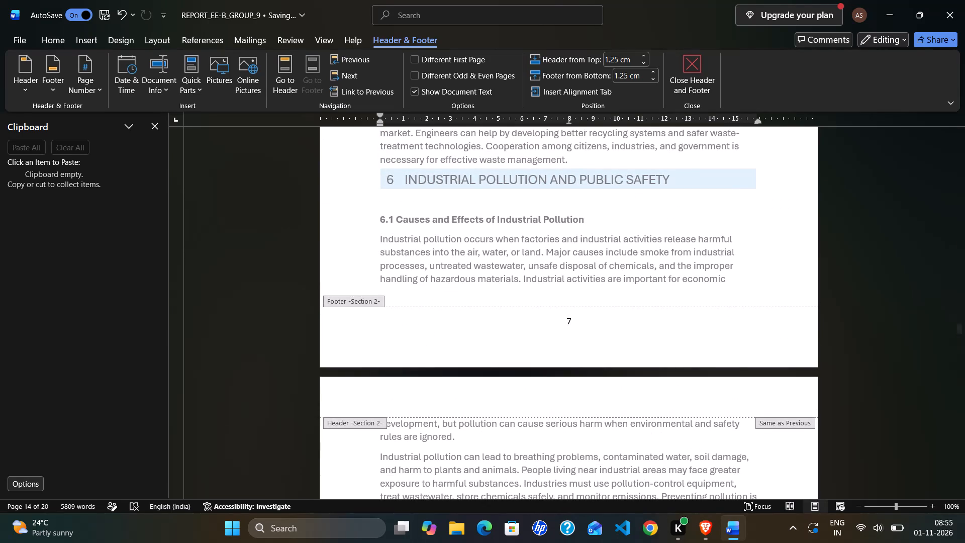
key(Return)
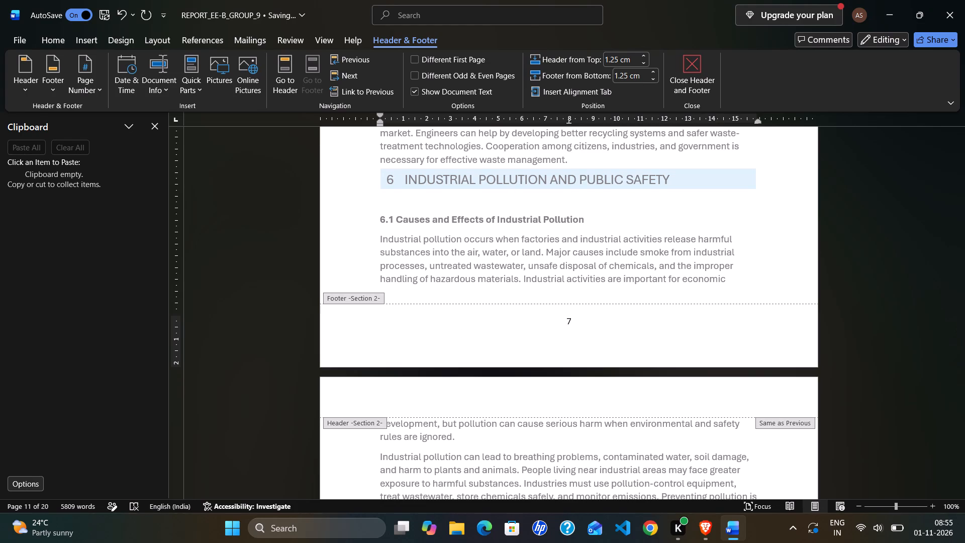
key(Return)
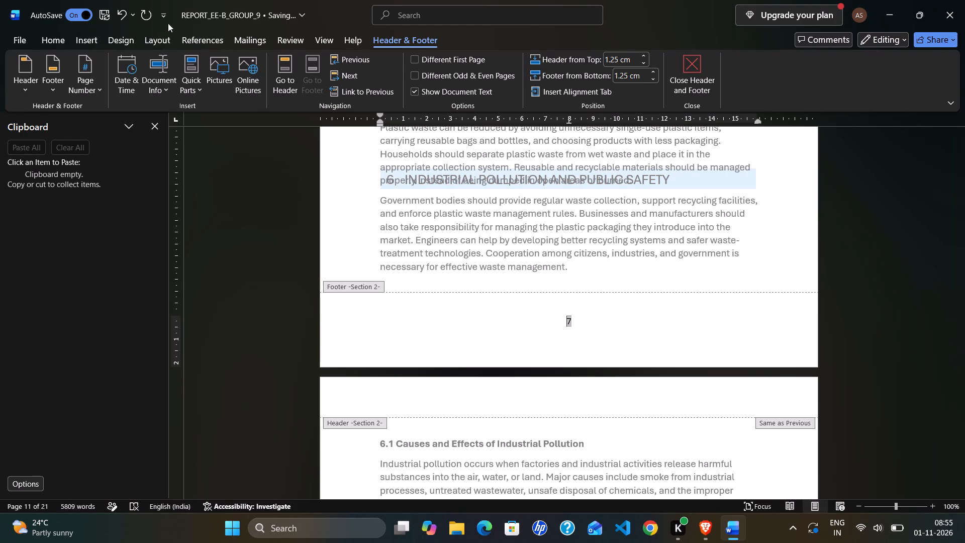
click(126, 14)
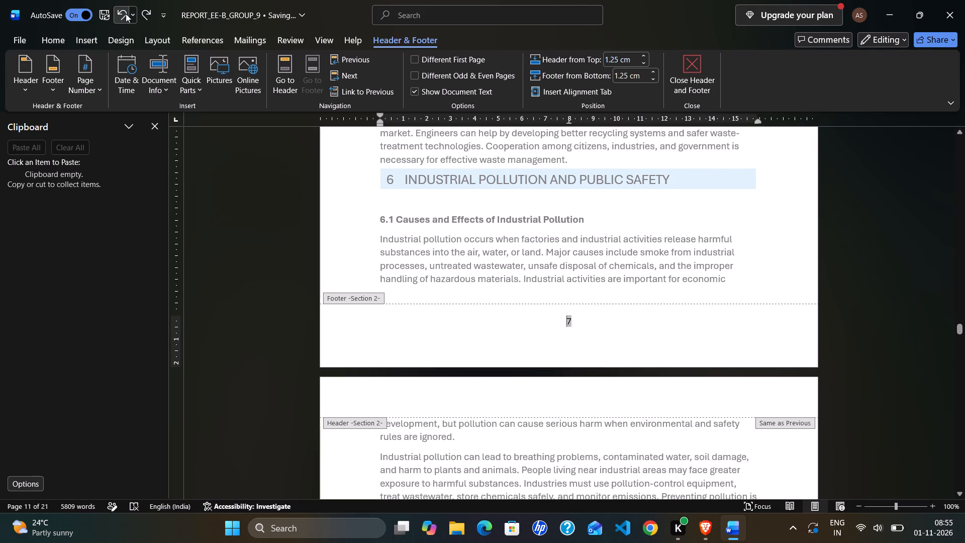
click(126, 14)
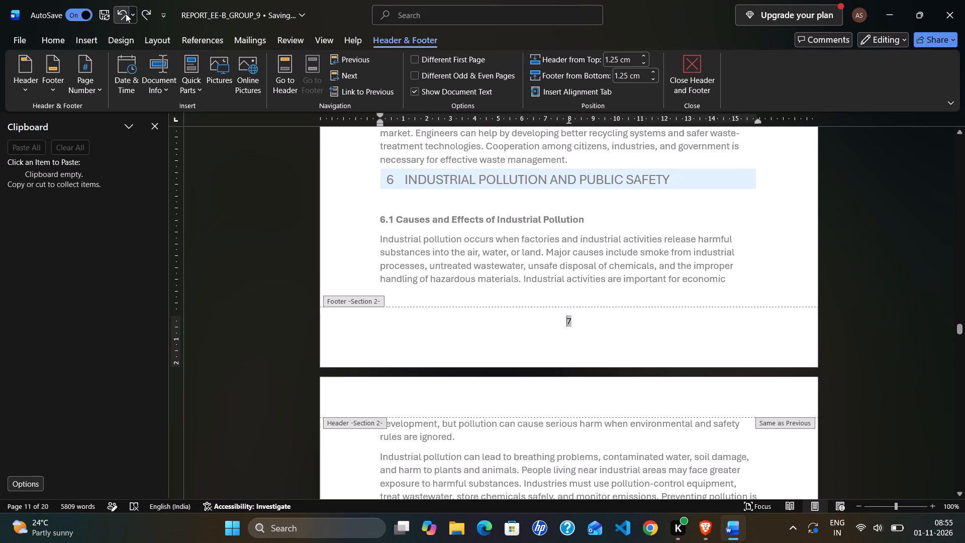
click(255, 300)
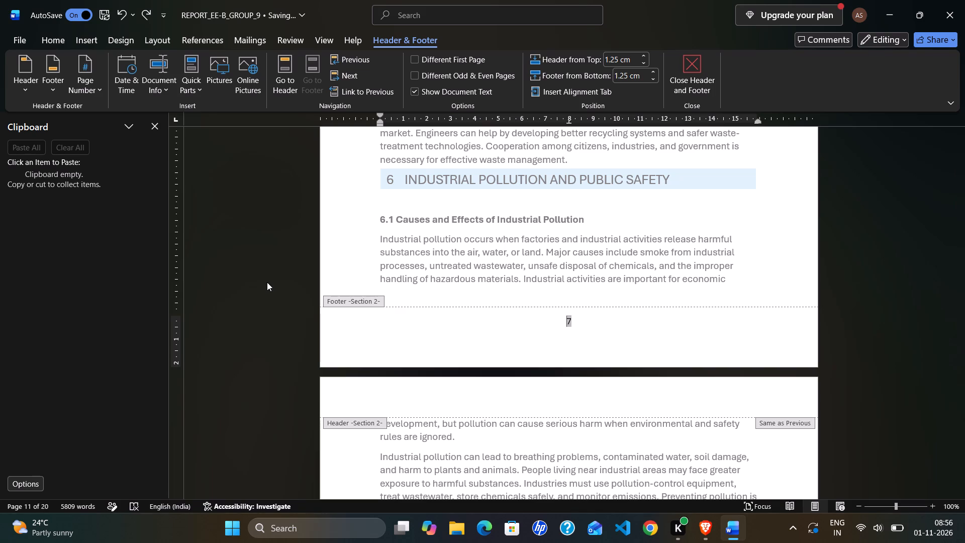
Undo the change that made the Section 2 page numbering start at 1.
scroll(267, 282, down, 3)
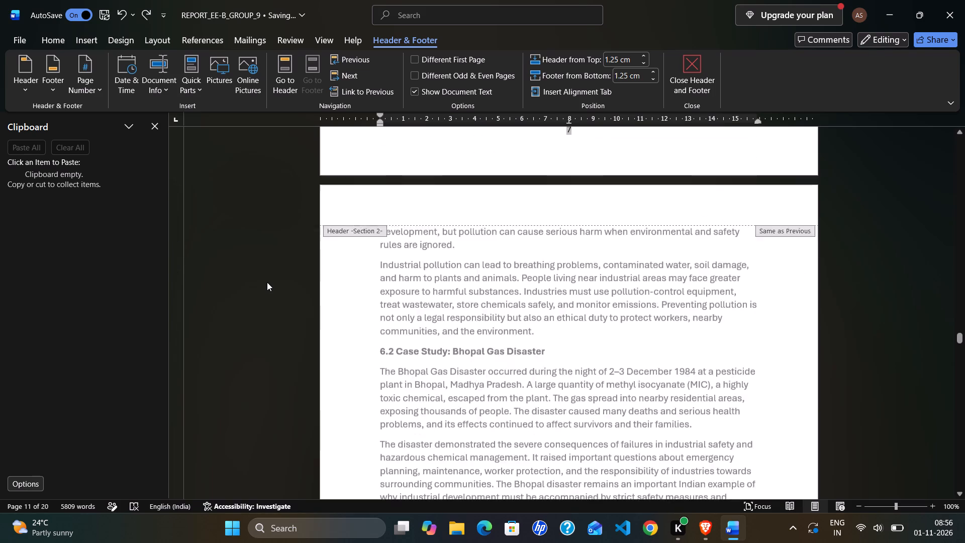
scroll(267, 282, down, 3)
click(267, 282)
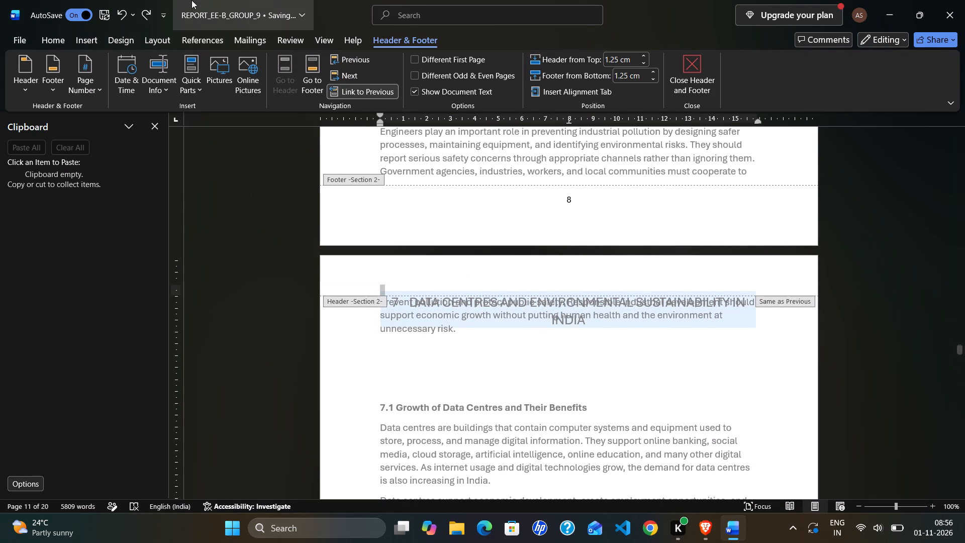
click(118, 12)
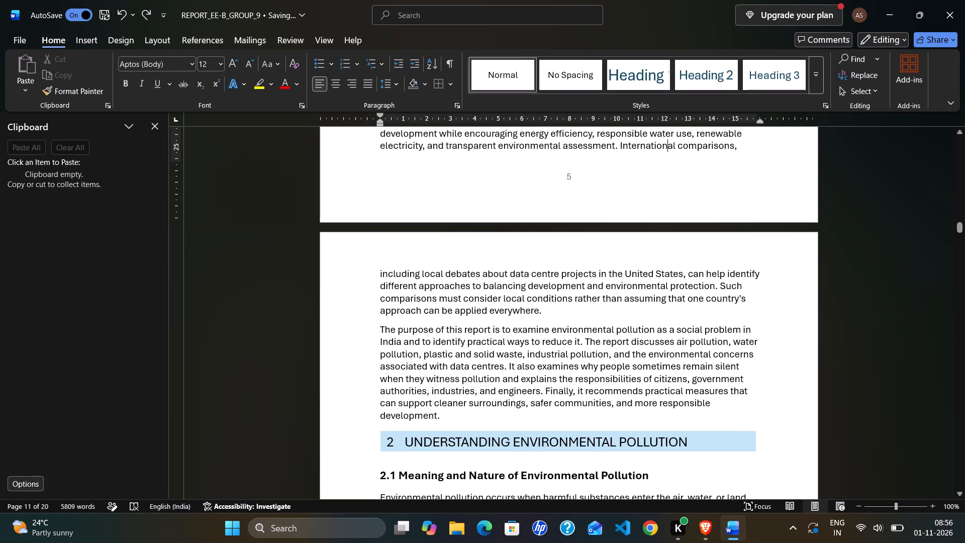
Examine the page numbers in the chapters after the Introduction and back through the front matter contents pages.
scroll(406, 280, down, 9)
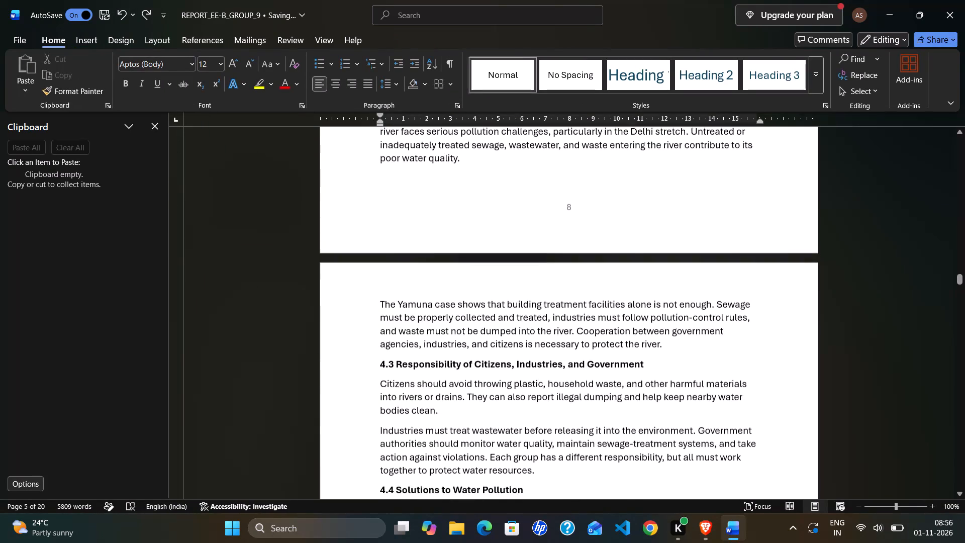
scroll(406, 280, up, 1)
scroll(406, 280, down, 1)
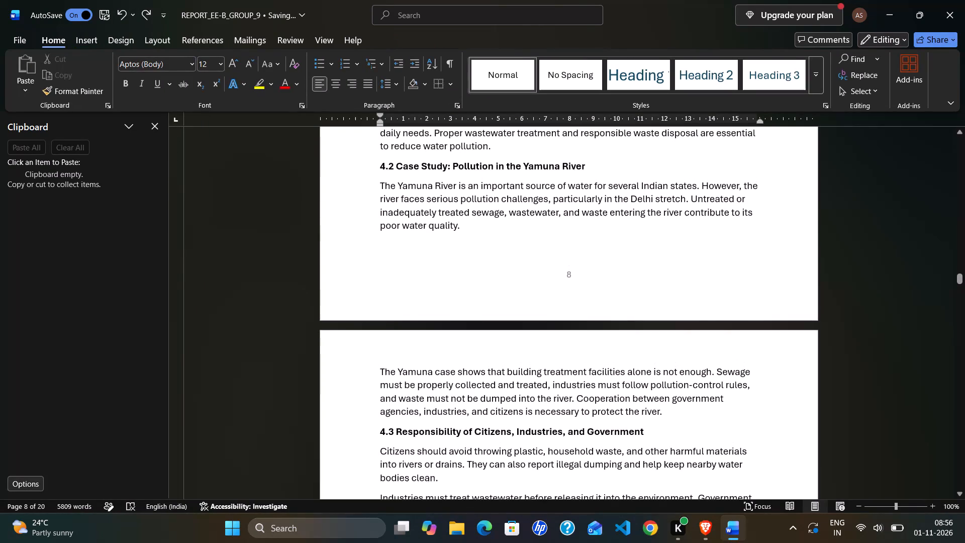
scroll(406, 280, down, 4)
scroll(406, 280, up, 4)
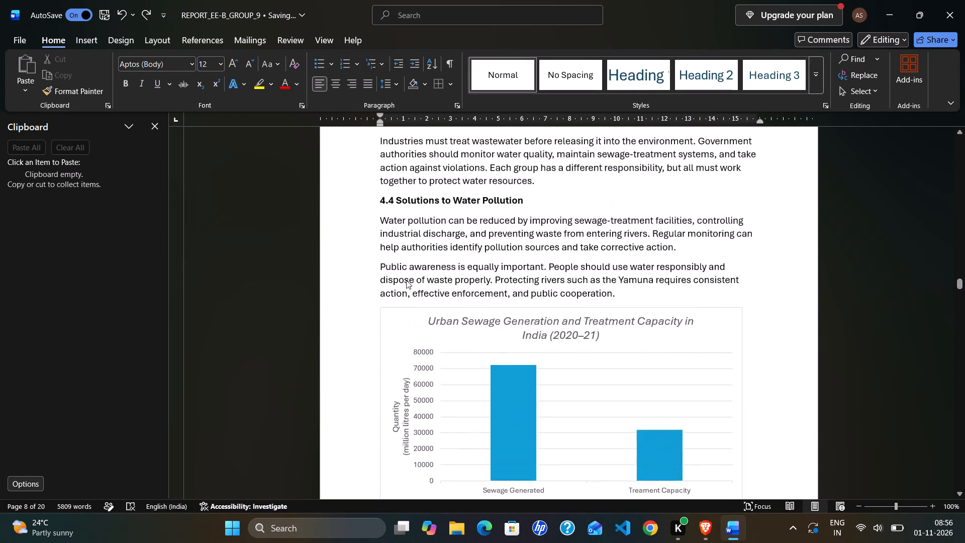
scroll(406, 280, up, 9)
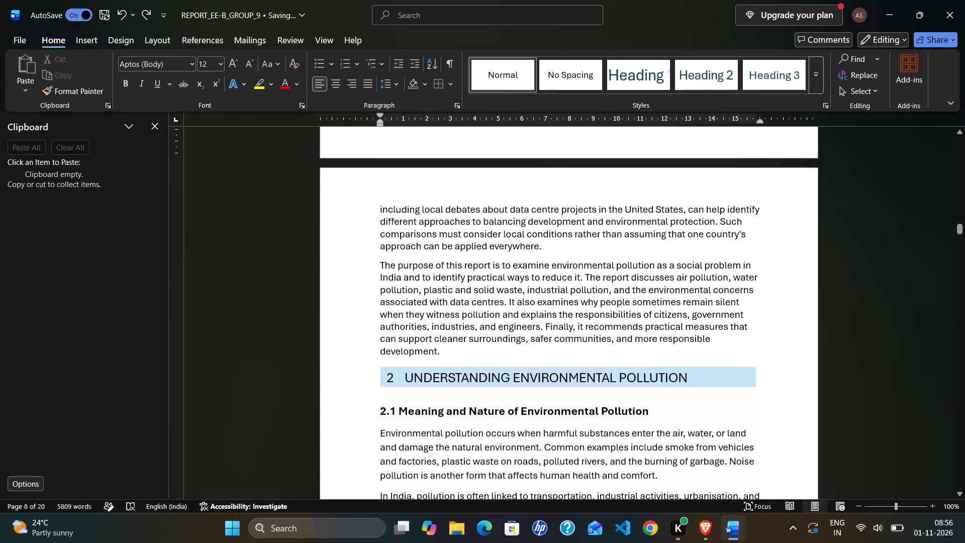
scroll(406, 280, up, 4)
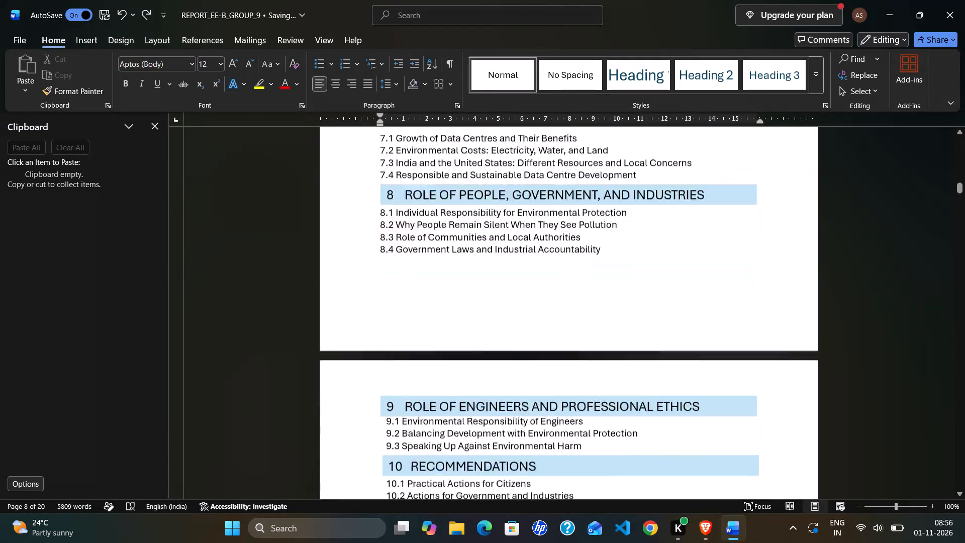
Examine the transition from the contents pages to the Introduction and the page numbers through the air pollution chapter.
scroll(406, 280, down, 3)
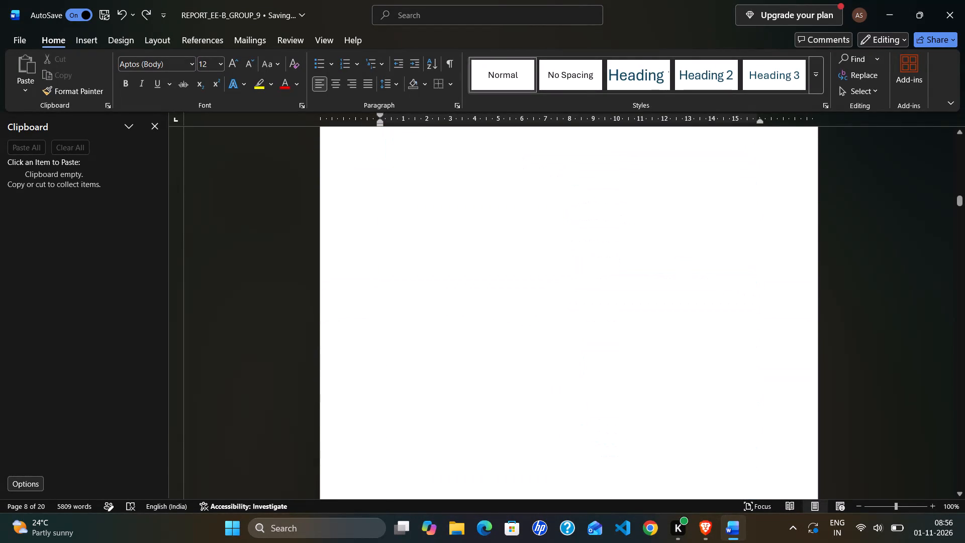
scroll(402, 284, down, 2)
scroll(461, 304, down, 4)
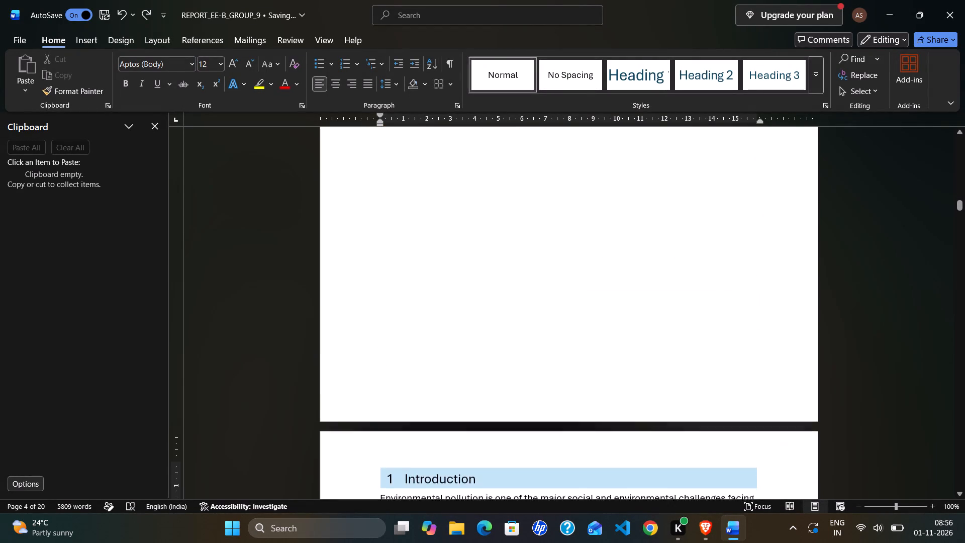
scroll(461, 304, down, 17)
scroll(458, 312, down, 4)
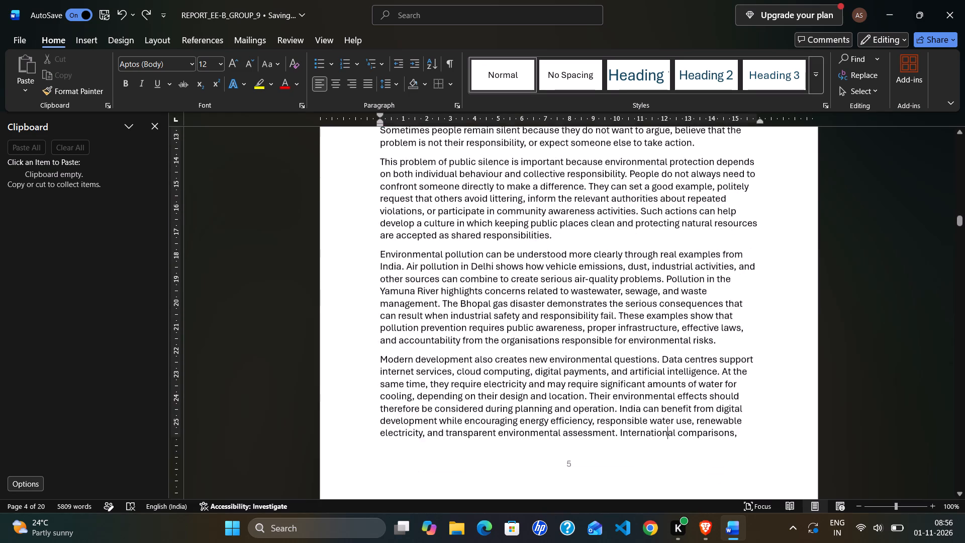
scroll(458, 312, down, 13)
scroll(458, 312, up, 4)
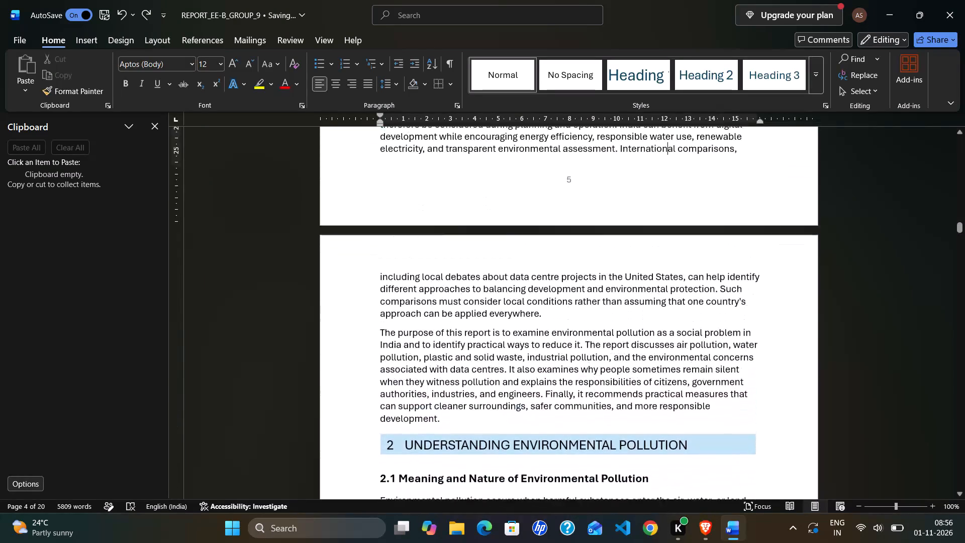
scroll(458, 312, up, 5)
scroll(458, 312, up, 19)
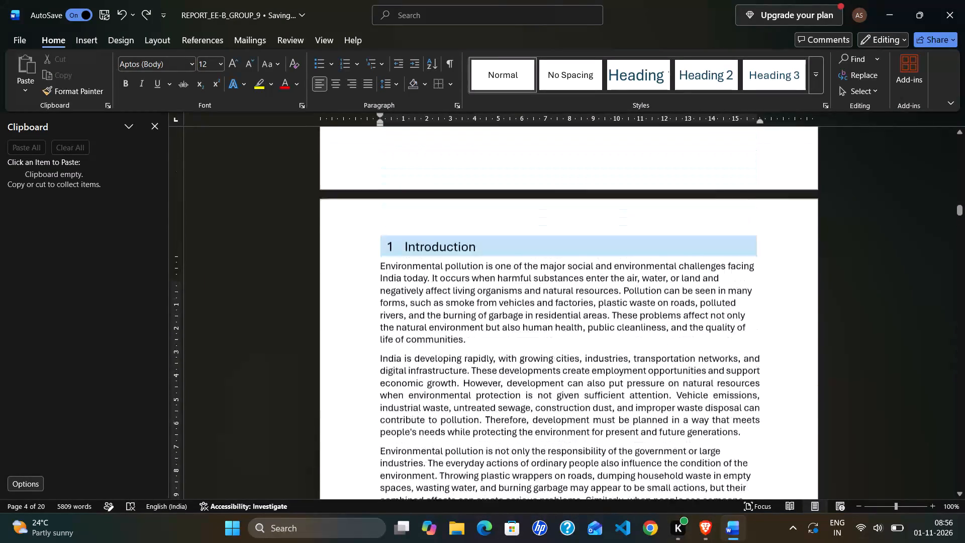
scroll(458, 312, up, 12)
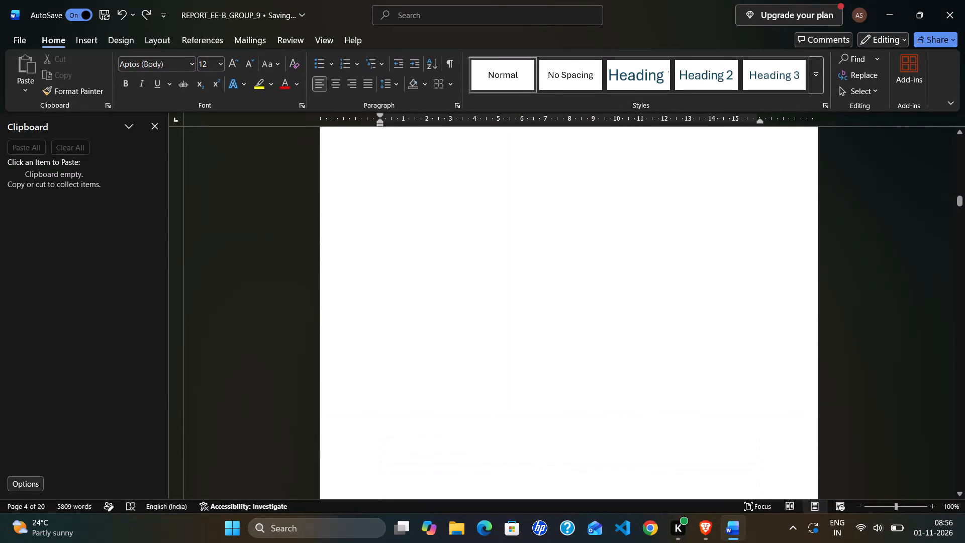
scroll(458, 312, up, 7)
scroll(458, 312, down, 12)
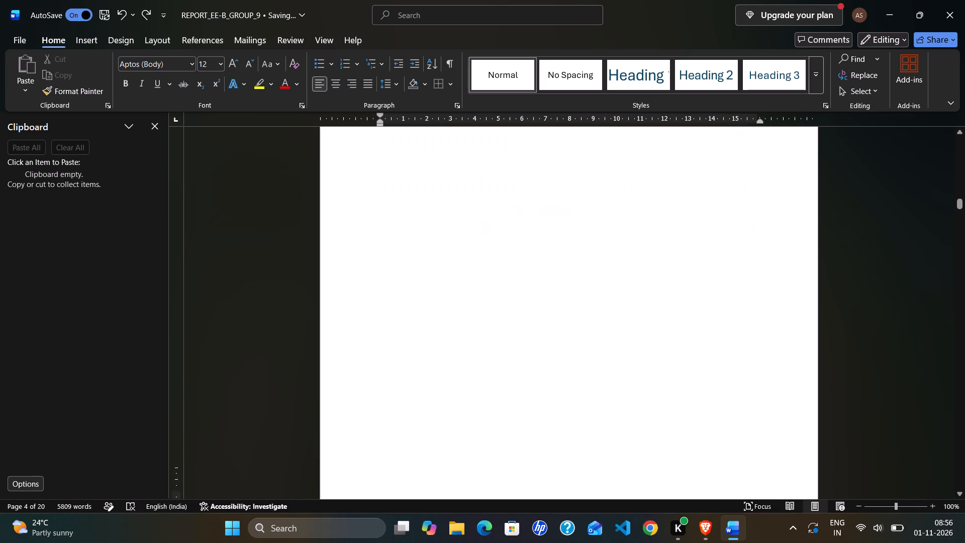
scroll(458, 312, down, 20)
scroll(458, 312, down, 8)
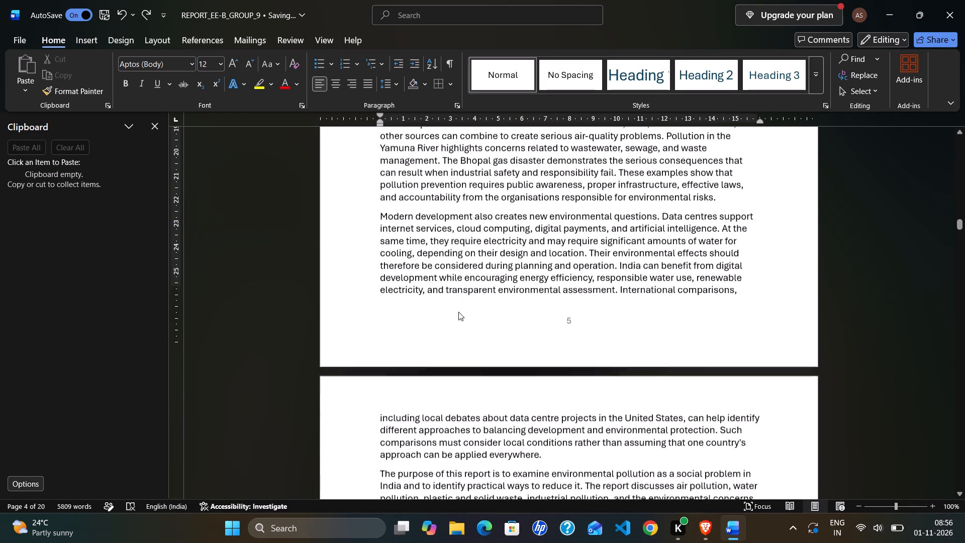
scroll(458, 312, down, 20)
scroll(458, 312, down, 8)
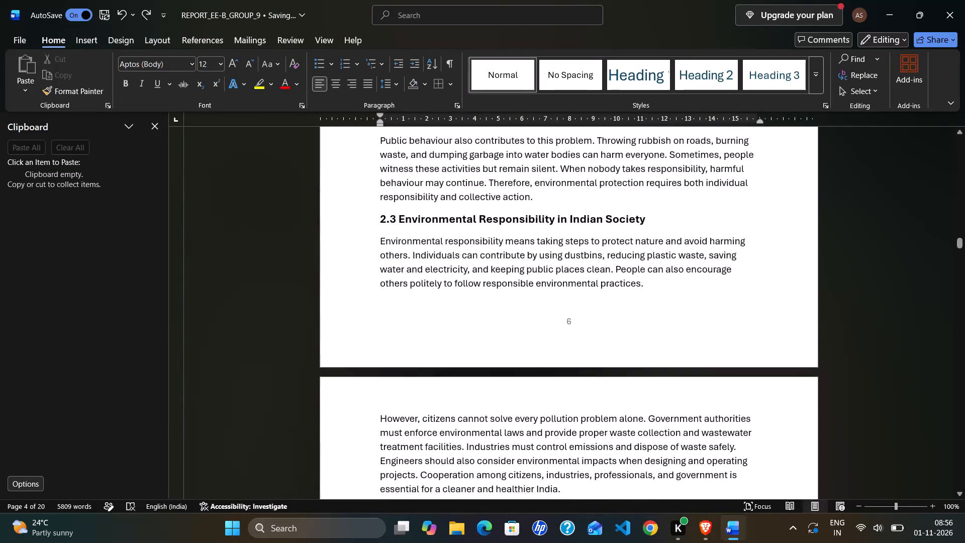
scroll(457, 313, down, 13)
scroll(457, 313, down, 12)
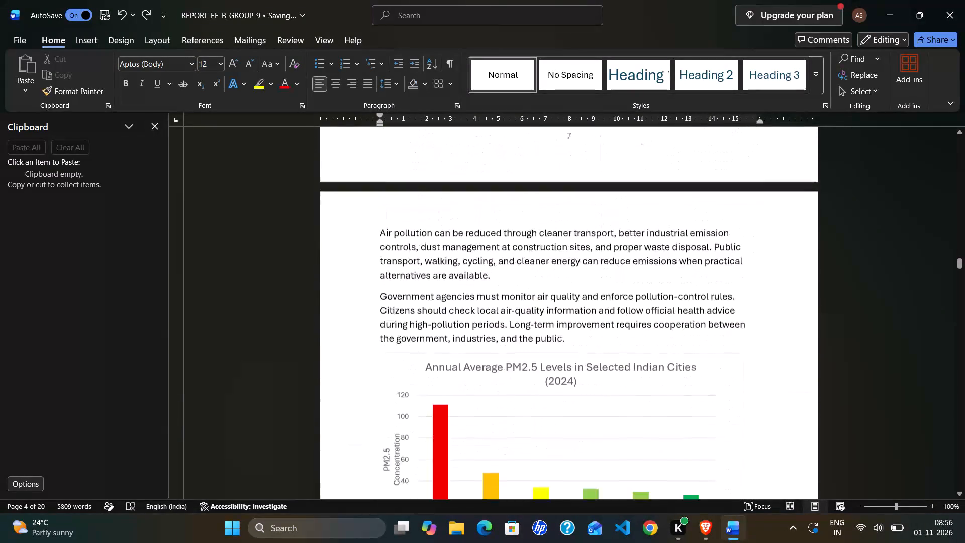
Examine the page numbers from the air pollution chapter through the industrial pollution chapter and back to the air pollution case study.
scroll(457, 313, down, 20)
scroll(457, 313, down, 5)
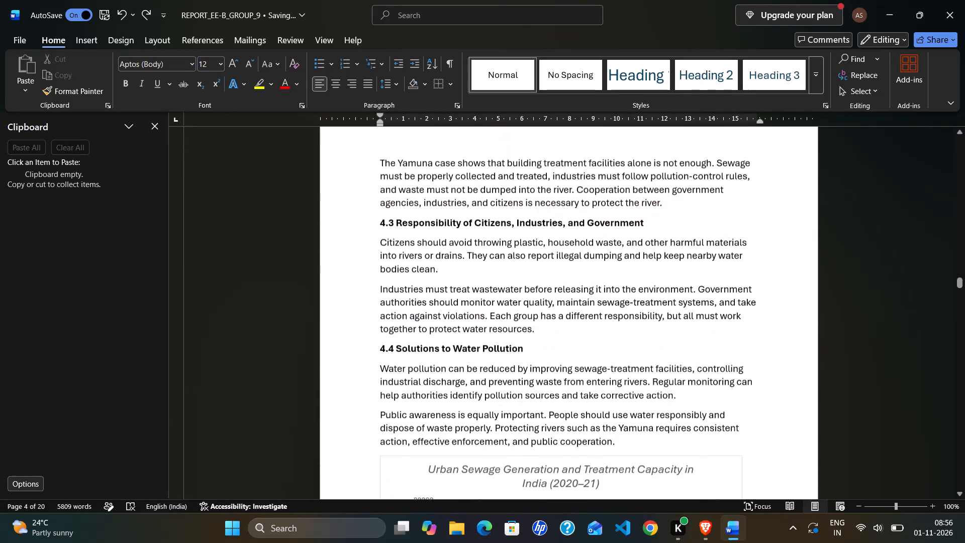
scroll(457, 313, down, 20)
scroll(457, 313, down, 2)
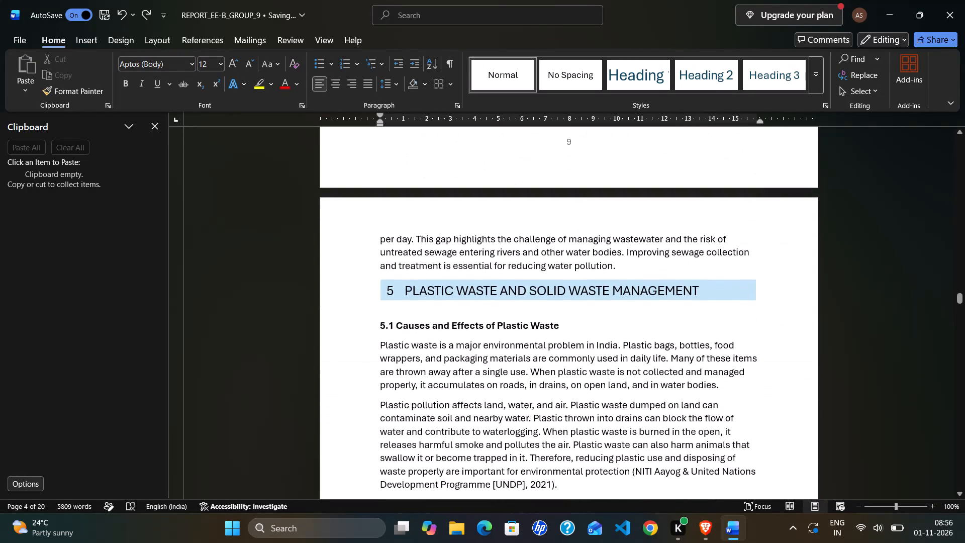
scroll(456, 317, down, 20)
scroll(456, 317, down, 9)
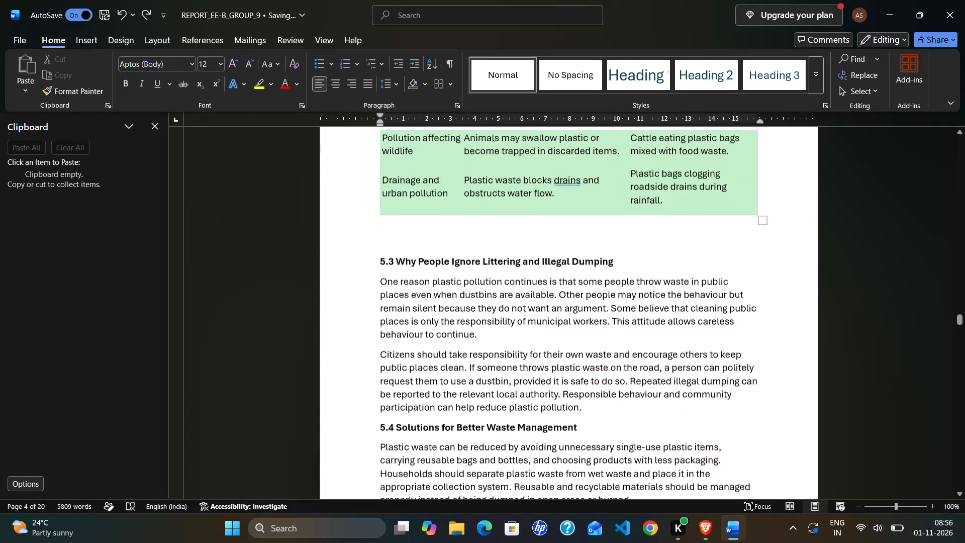
scroll(456, 317, down, 20)
scroll(456, 317, down, 9)
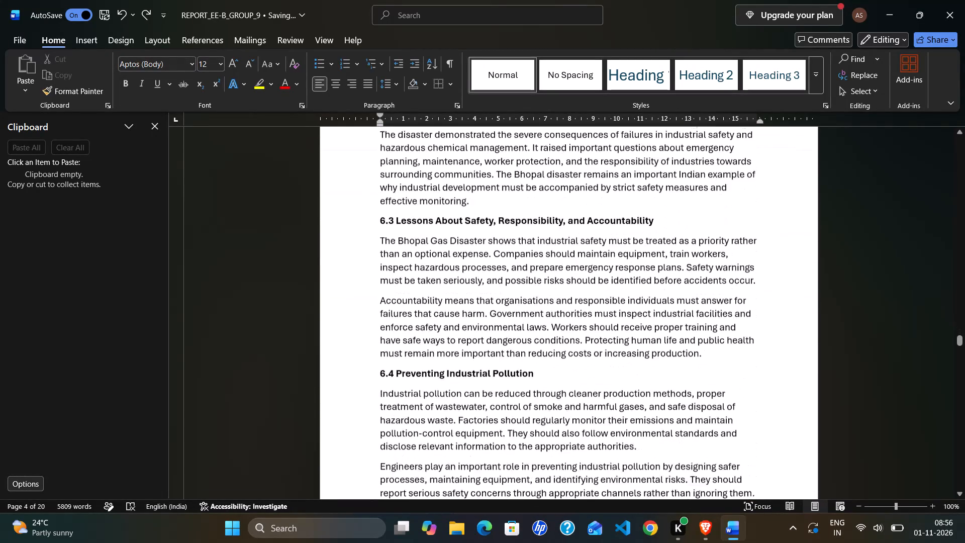
scroll(456, 317, down, 3)
scroll(456, 317, up, 20)
scroll(456, 317, up, 14)
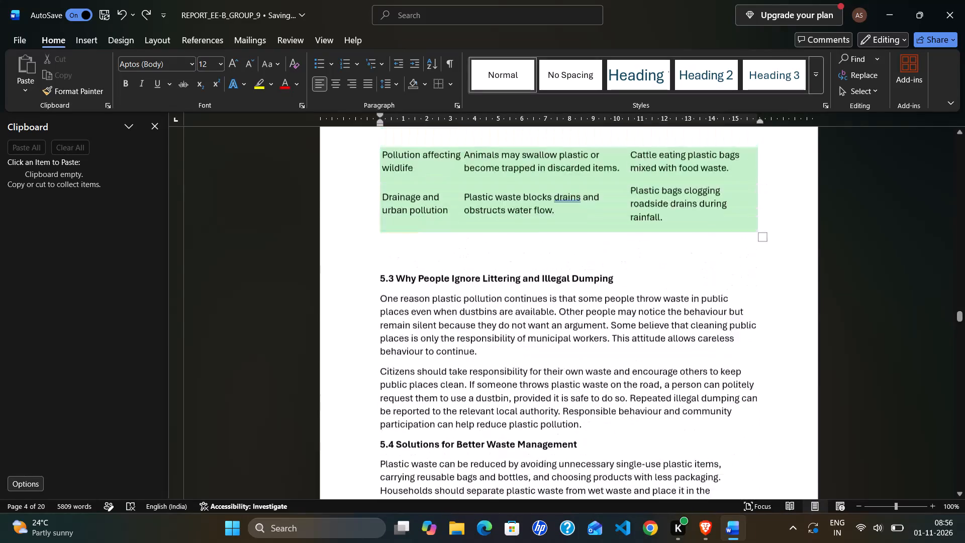
scroll(456, 317, up, 20)
scroll(456, 317, up, 20)
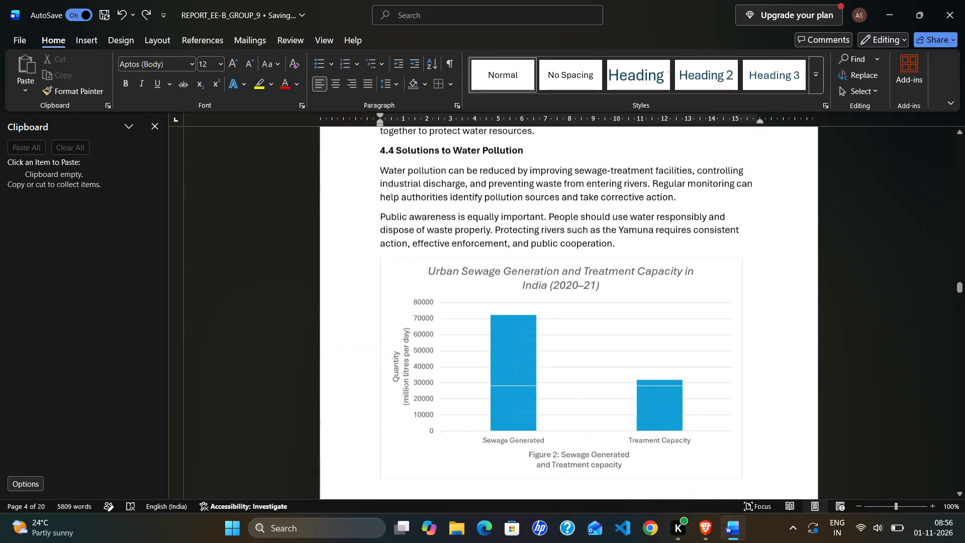
scroll(456, 317, up, 18)
scroll(456, 317, up, 6)
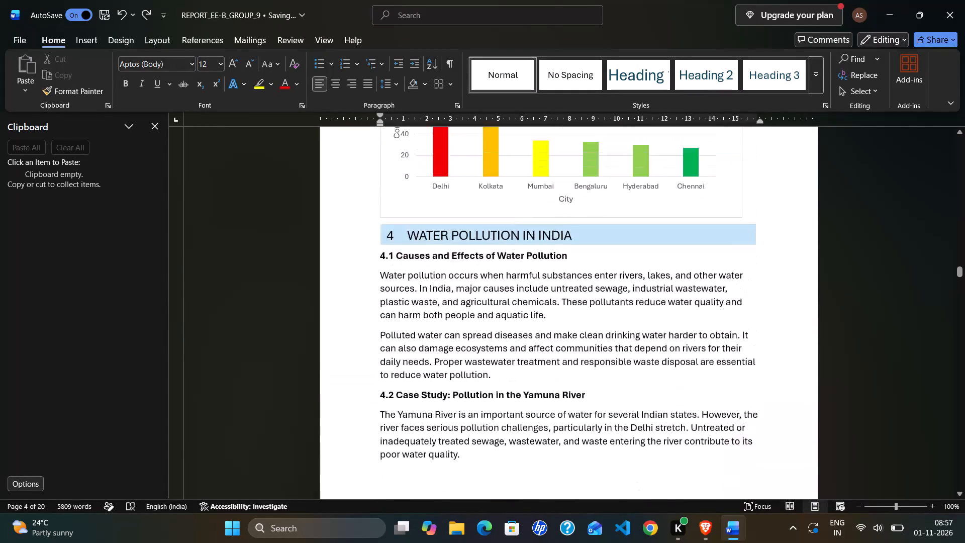
scroll(456, 317, up, 20)
scroll(456, 317, up, 3)
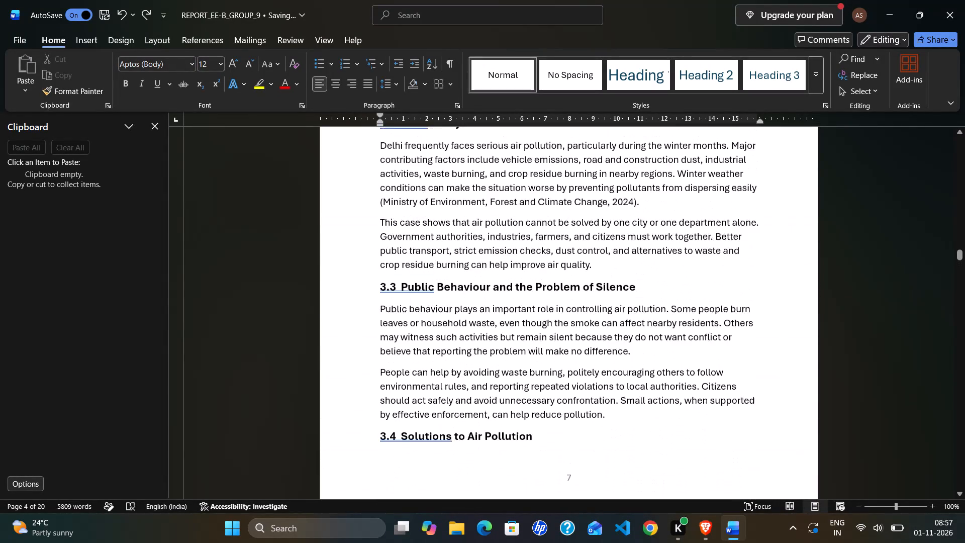
scroll(456, 317, up, 3)
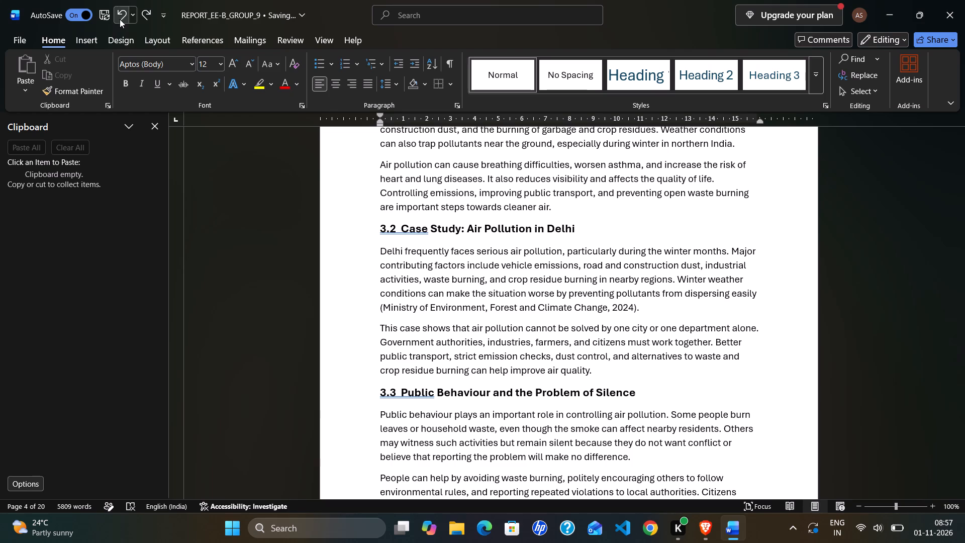
Undo the last three page numbering changes, back through the insertion of the Section 2 footer page number.
click(120, 19)
scroll(564, 234, up, 3)
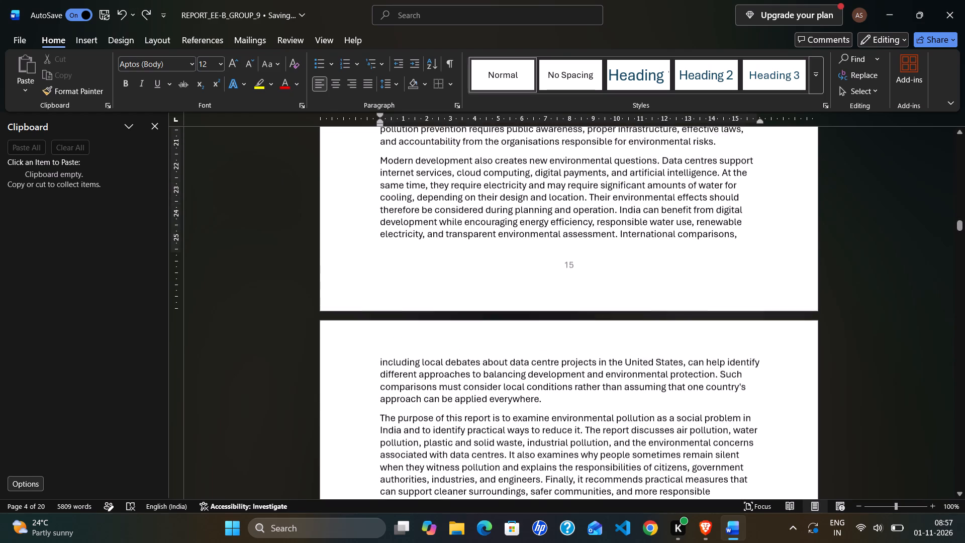
scroll(564, 234, up, 2)
scroll(564, 234, up, 20)
scroll(564, 234, up, 4)
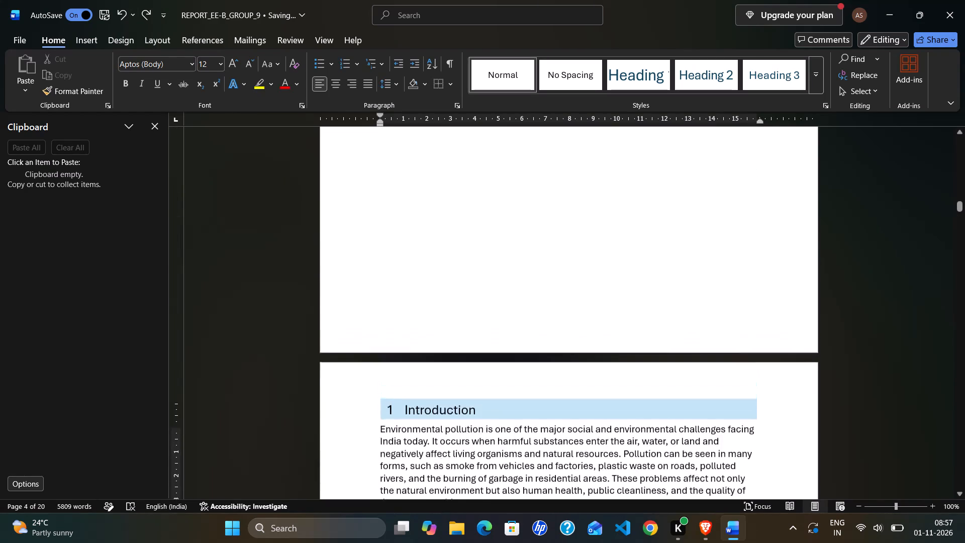
scroll(564, 234, down, 16)
scroll(564, 234, down, 9)
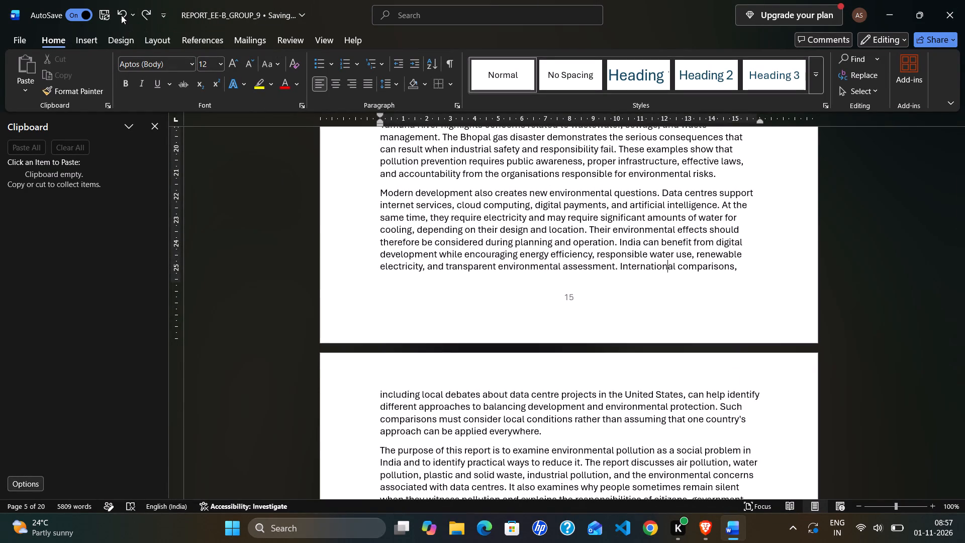
click(121, 14)
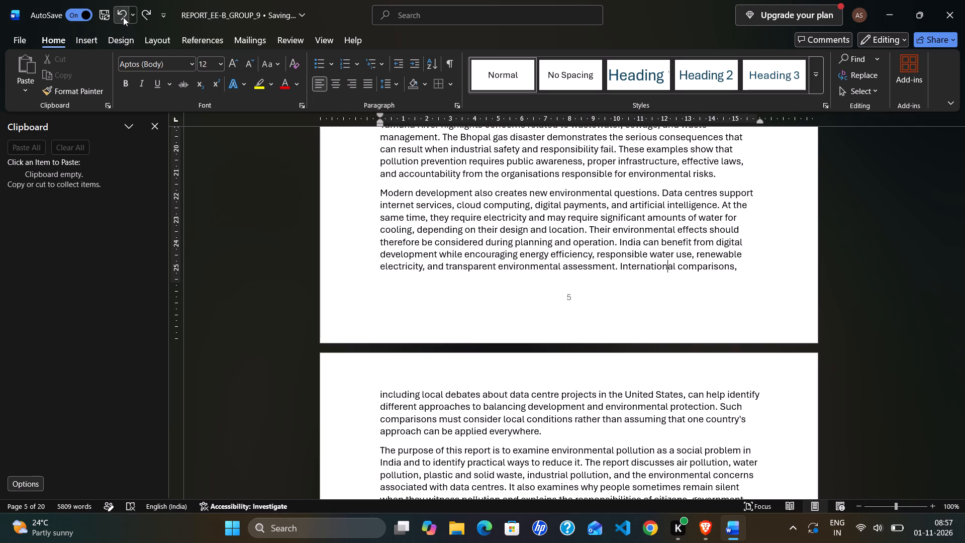
click(123, 16)
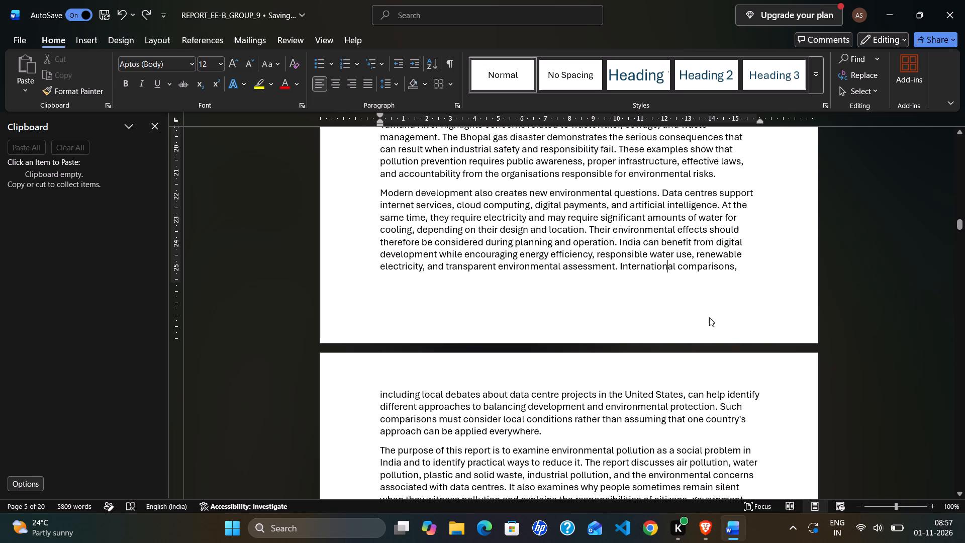
Examine the footer areas of the Introduction page and the page before it.
scroll(716, 322, down, 3)
scroll(708, 355, up, 6)
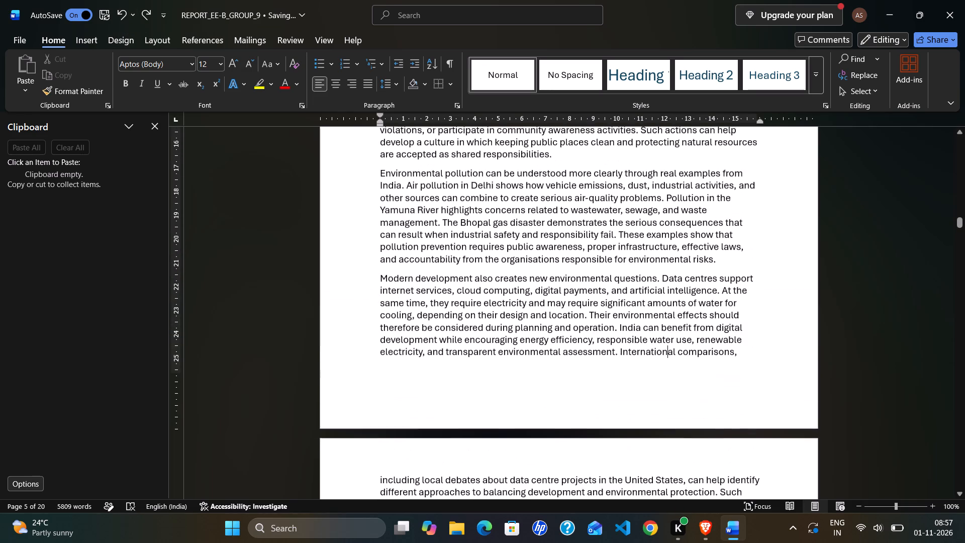
scroll(710, 356, up, 20)
scroll(710, 356, up, 7)
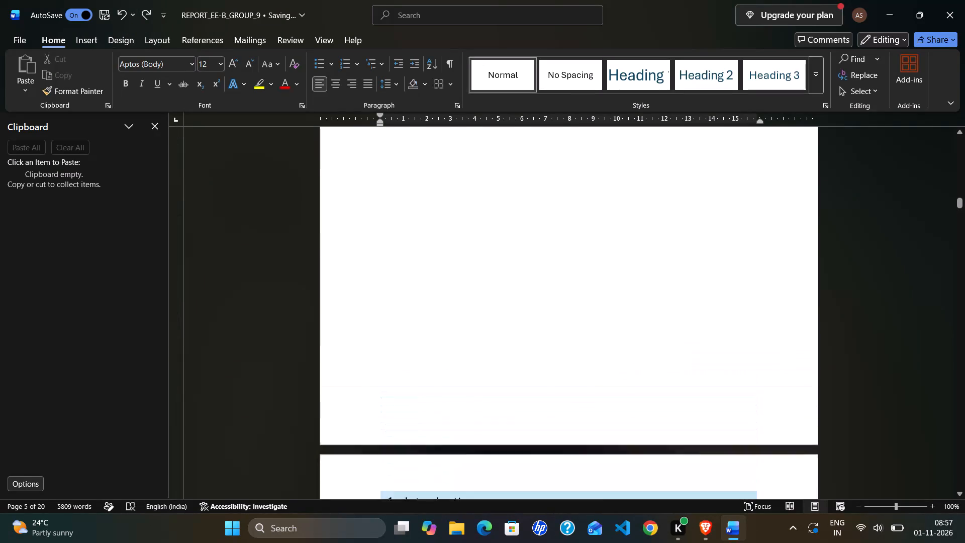
scroll(710, 356, up, 12)
scroll(710, 356, down, 18)
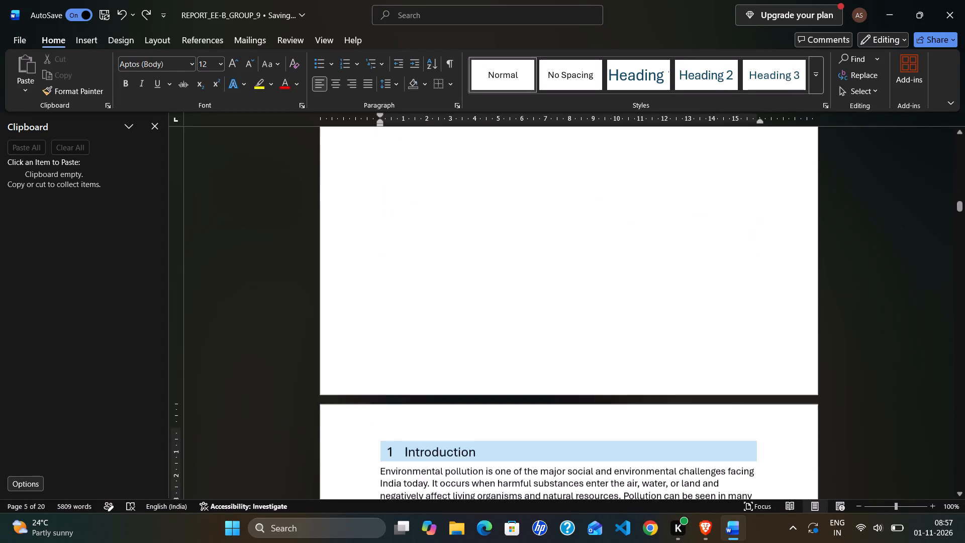
scroll(710, 356, down, 16)
scroll(711, 357, down, 10)
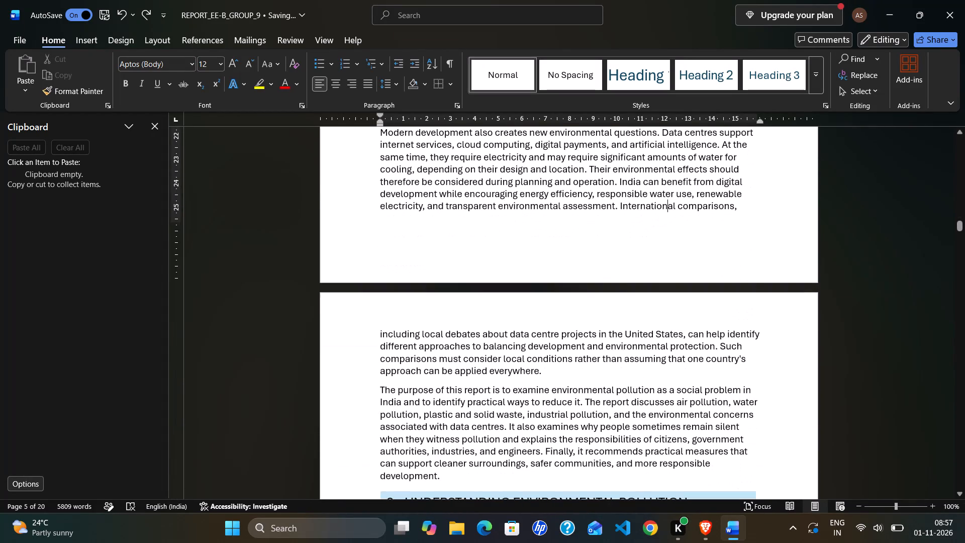
Insert a Plain Number 2 page number at the bottom of the page in the Section 2 footer of the Introduction page.
double_click(412, 243)
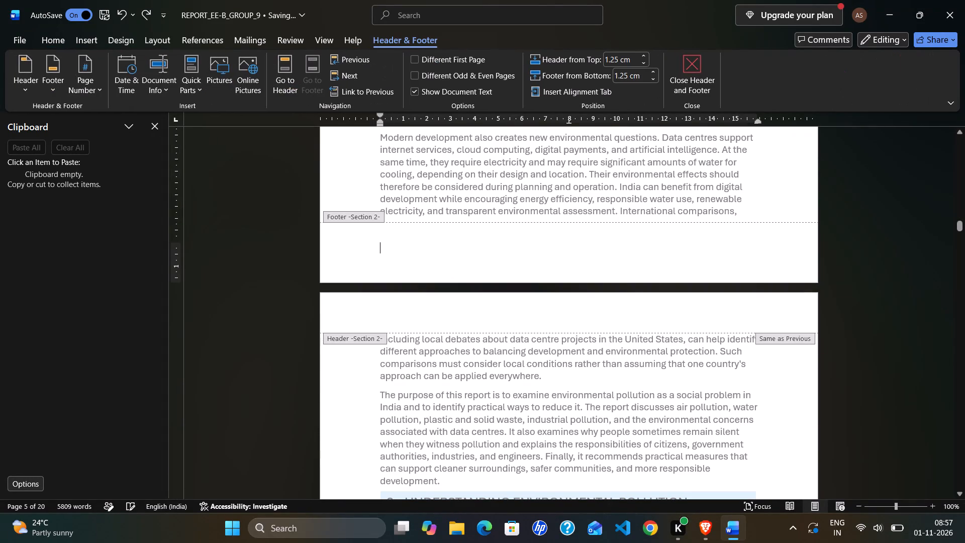
click(96, 88)
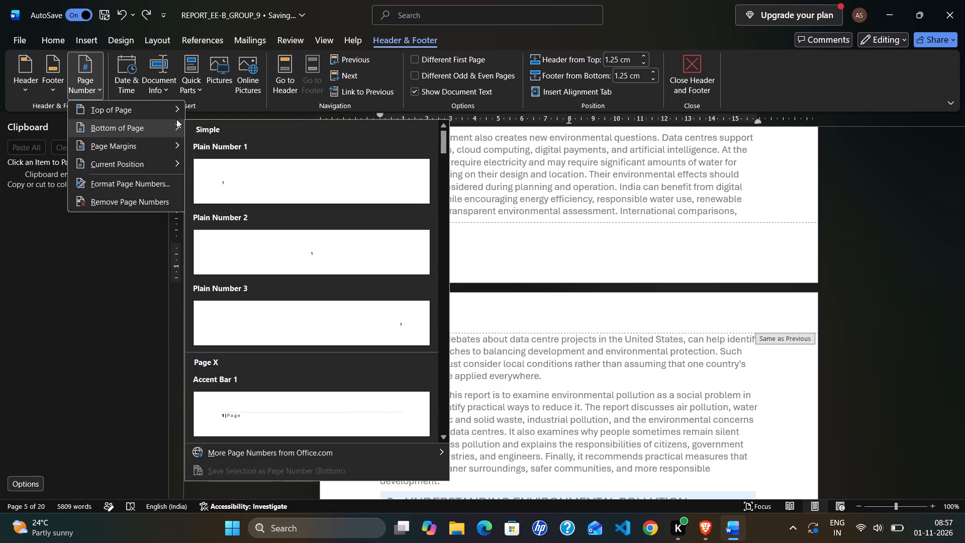
click(175, 123)
click(258, 241)
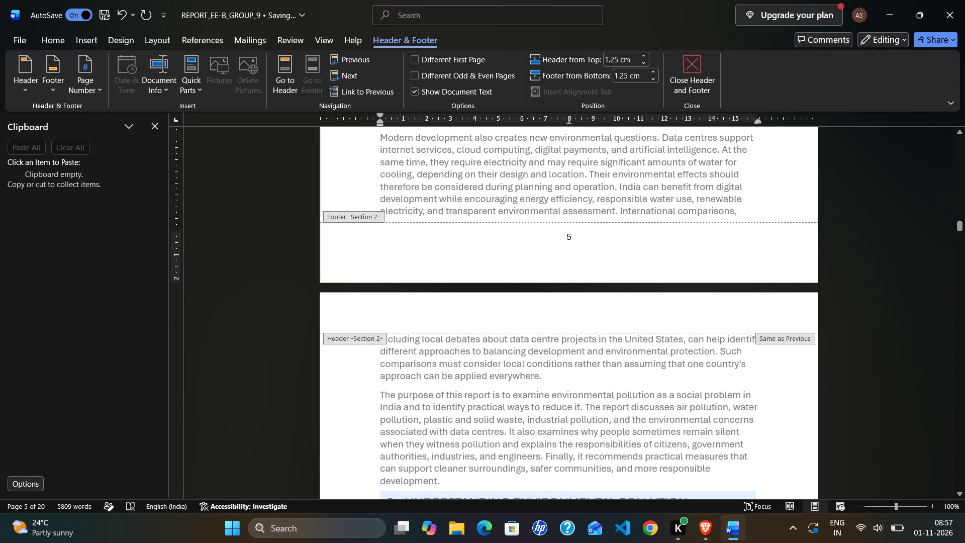
Set the Section 2 page numbering to start at 1 in the page number format.
click(98, 87)
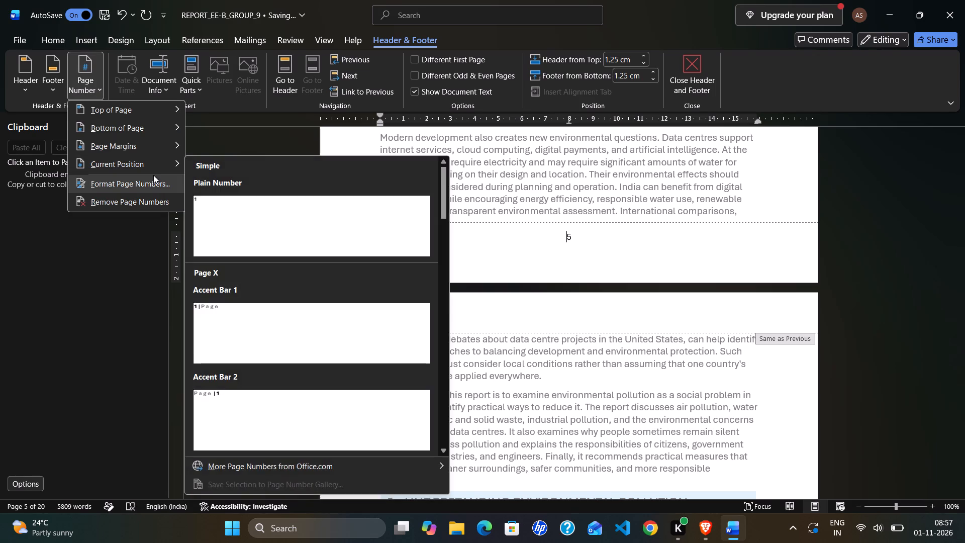
click(158, 178)
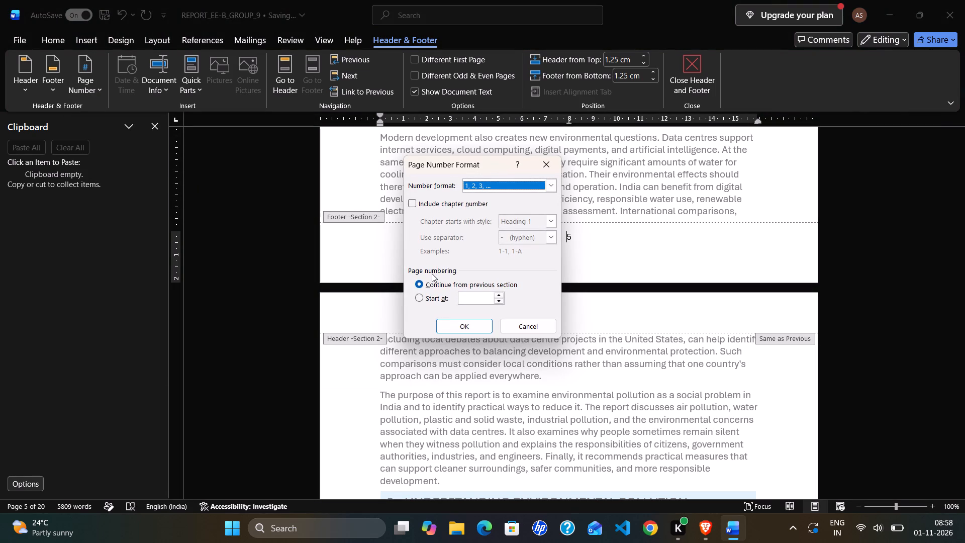
click(418, 297)
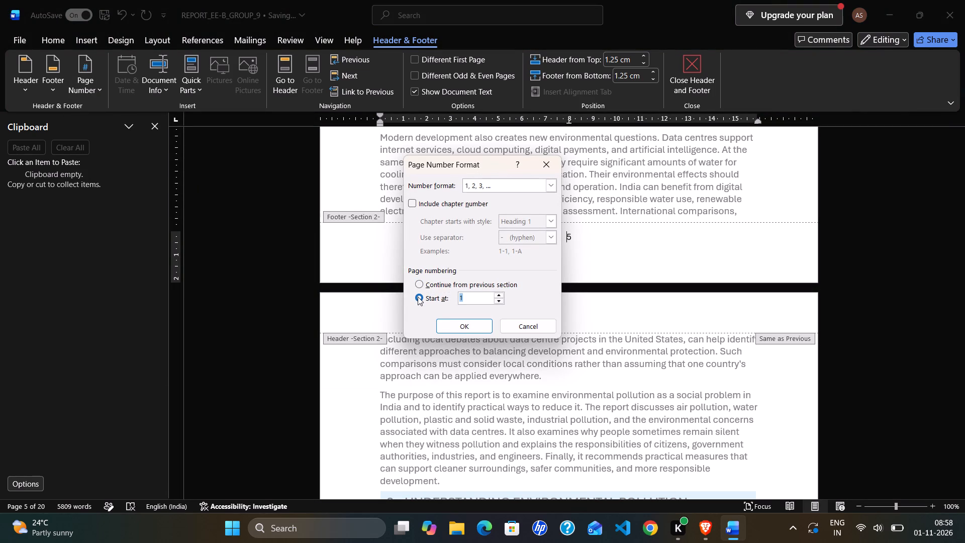
click(463, 324)
Examine the Section 2 footers from the Introduction page through the start of chapter 7 to check the page number sequence.
scroll(472, 339, down, 7)
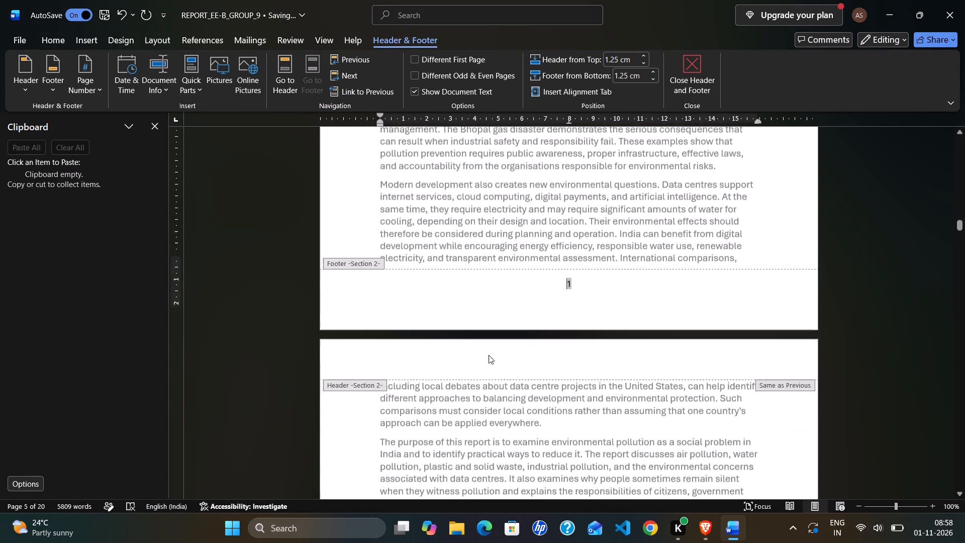
scroll(489, 355, down, 20)
scroll(489, 355, down, 5)
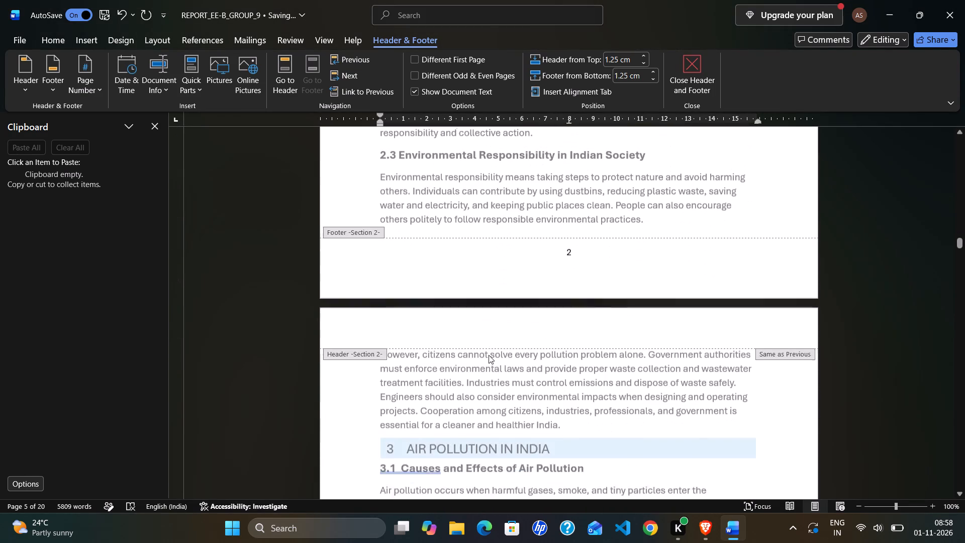
scroll(489, 355, down, 18)
scroll(489, 355, down, 3)
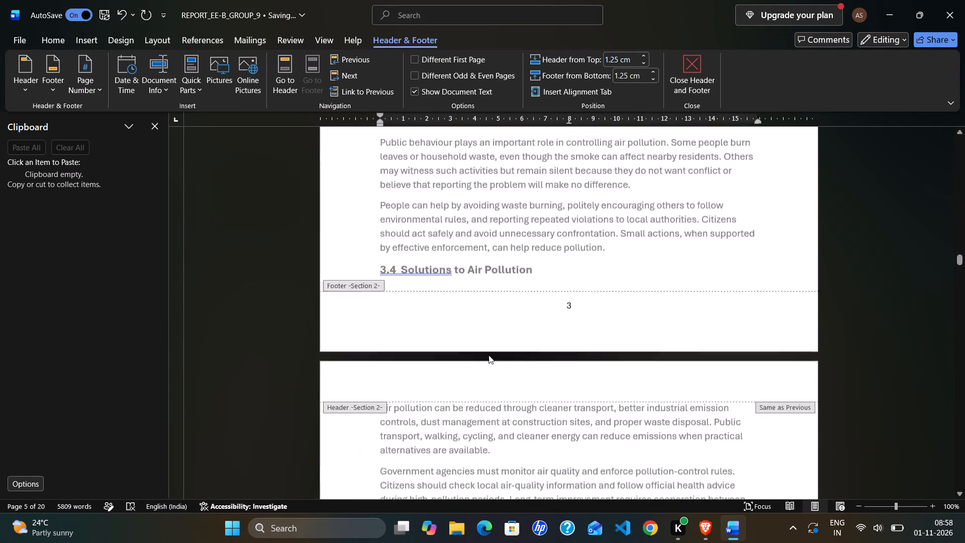
scroll(489, 355, down, 18)
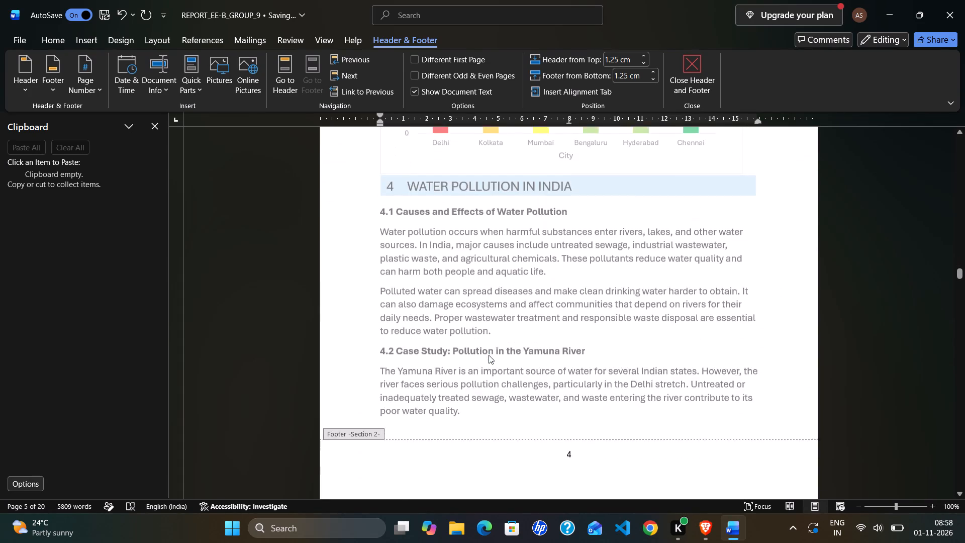
scroll(489, 355, down, 18)
scroll(489, 355, down, 5)
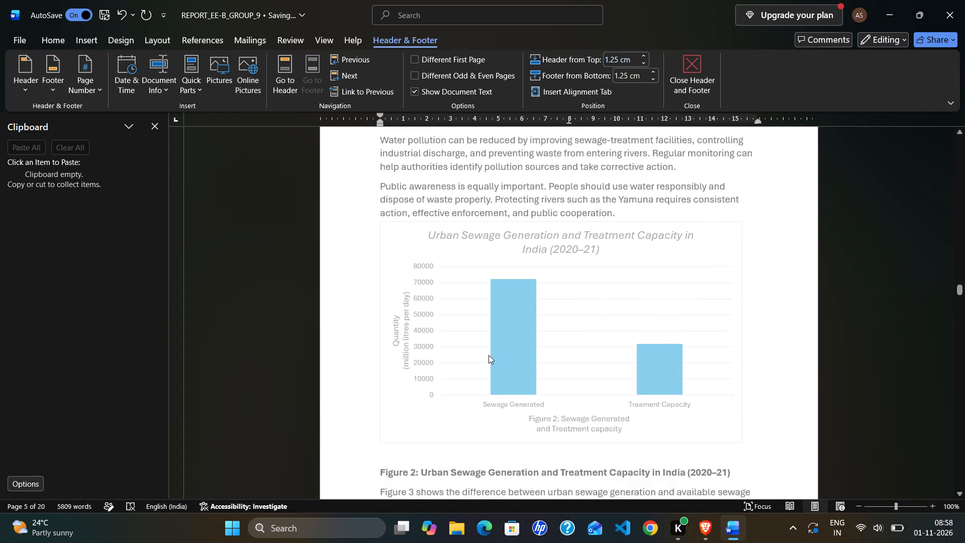
scroll(489, 355, down, 15)
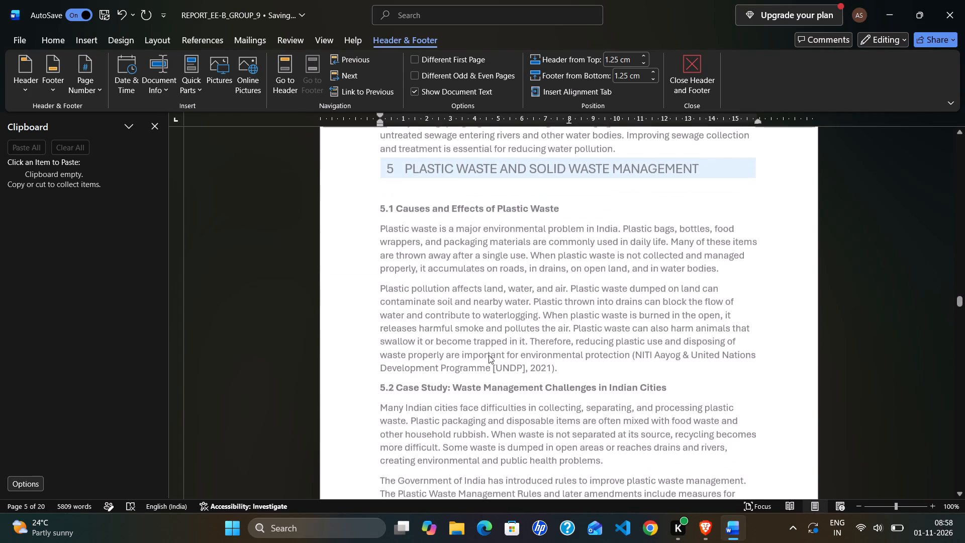
scroll(489, 355, down, 20)
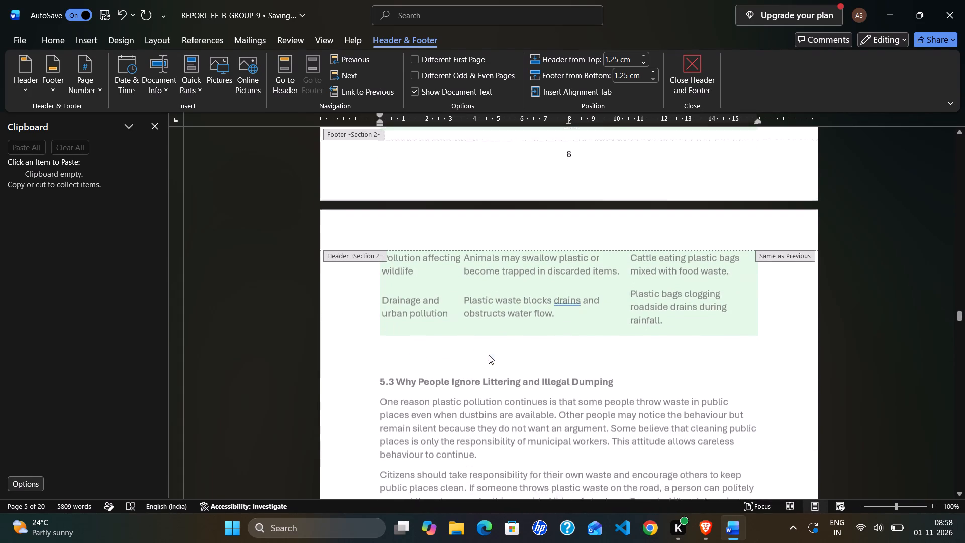
scroll(489, 355, up, 1)
scroll(489, 355, down, 14)
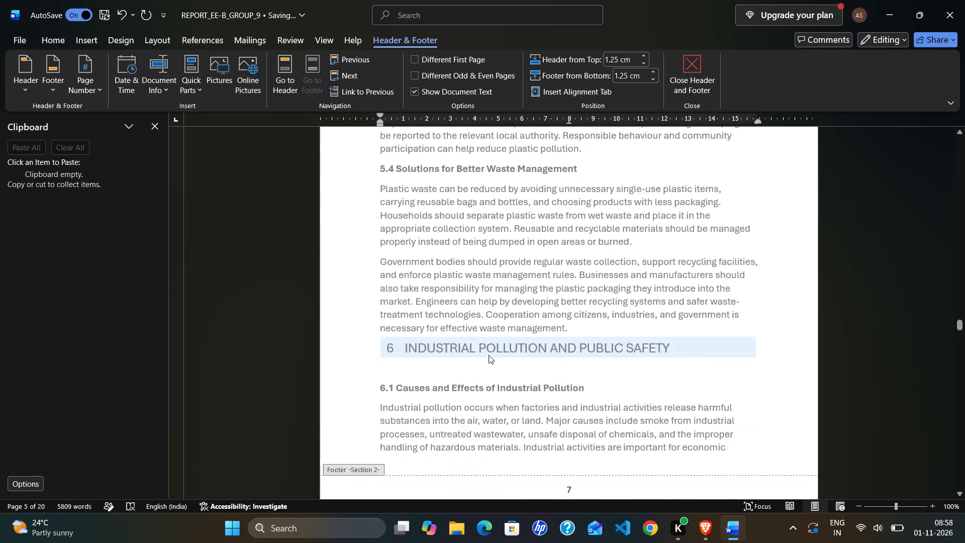
scroll(489, 355, down, 4)
scroll(489, 355, down, 20)
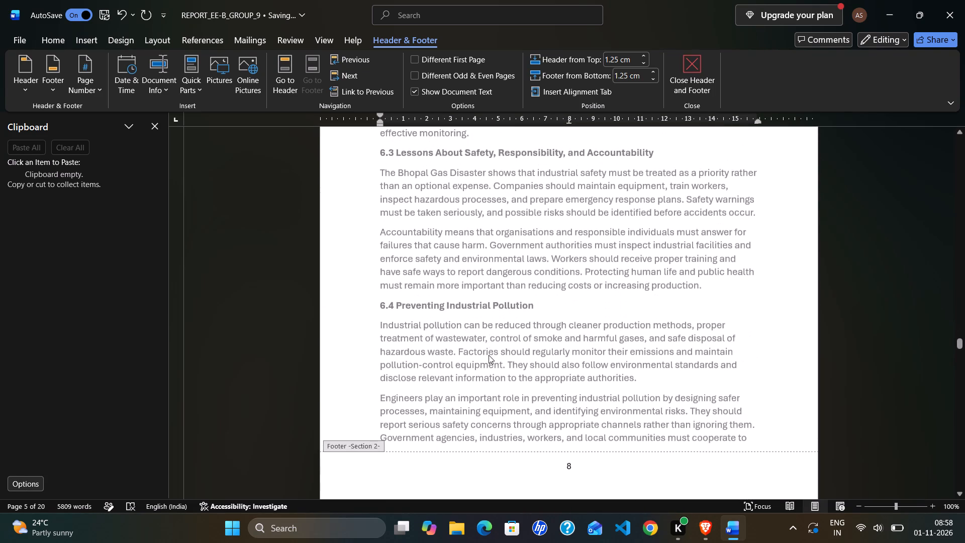
scroll(489, 355, down, 11)
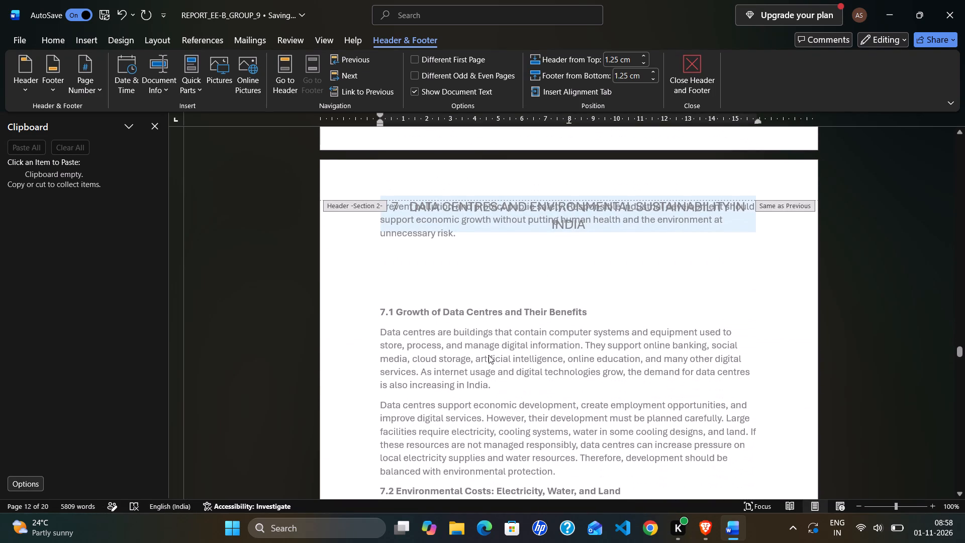
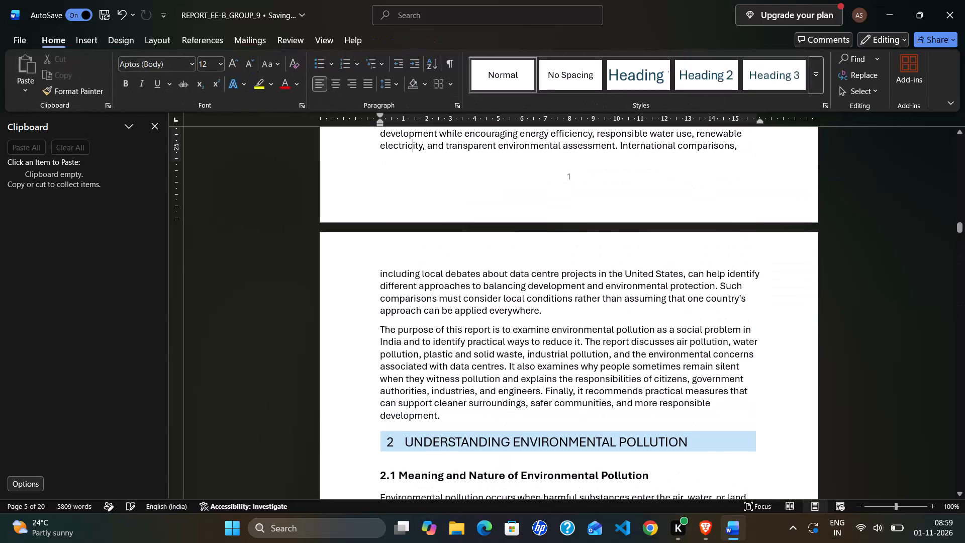
Examine the footer page numbers from the Introduction page through to the last references page of the report.
scroll(489, 355, down, 4)
scroll(489, 355, up, 5)
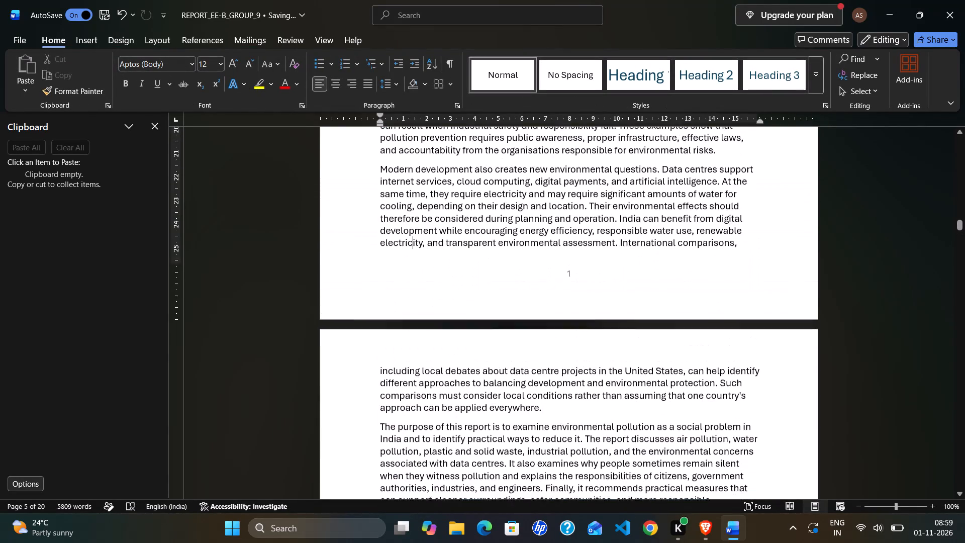
scroll(489, 355, down, 4)
scroll(481, 295, down, 4)
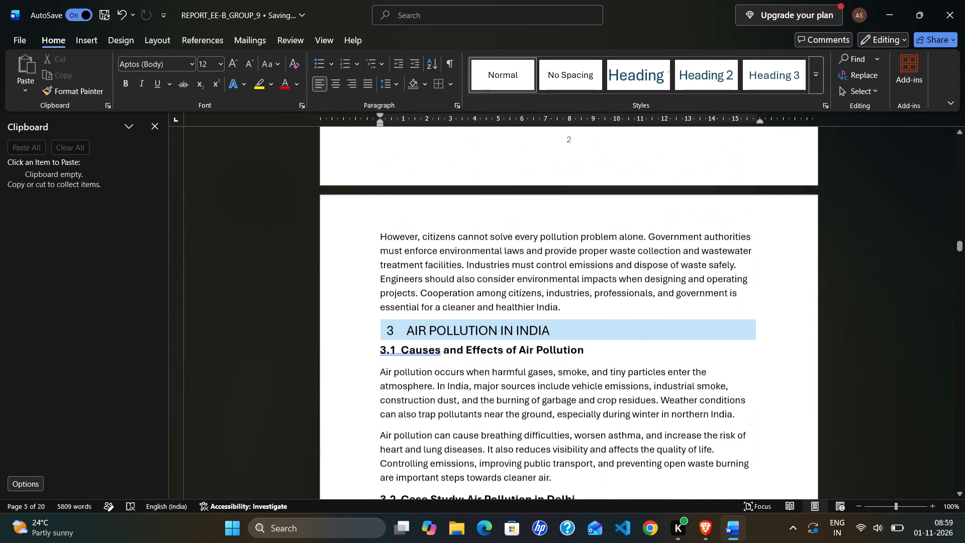
scroll(481, 295, down, 5)
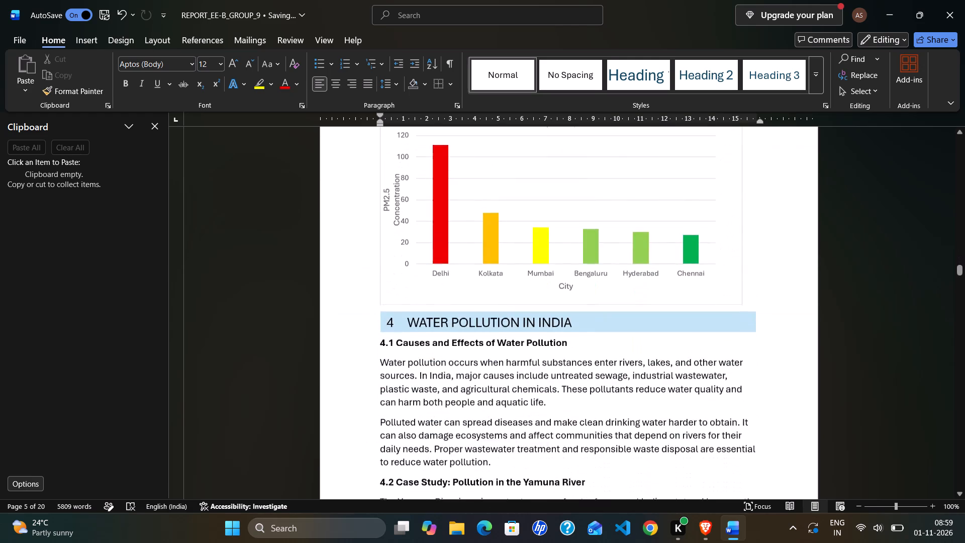
scroll(481, 295, down, 8)
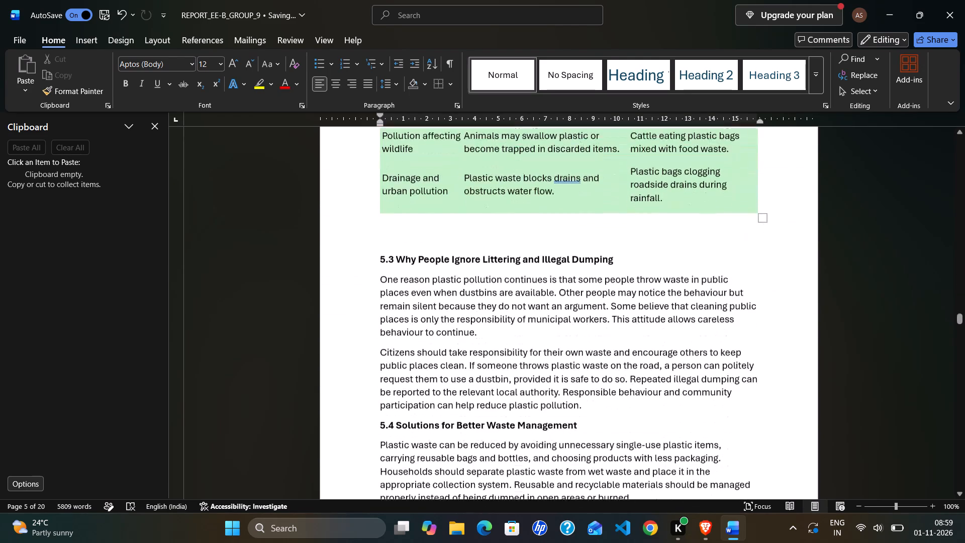
scroll(481, 295, down, 5)
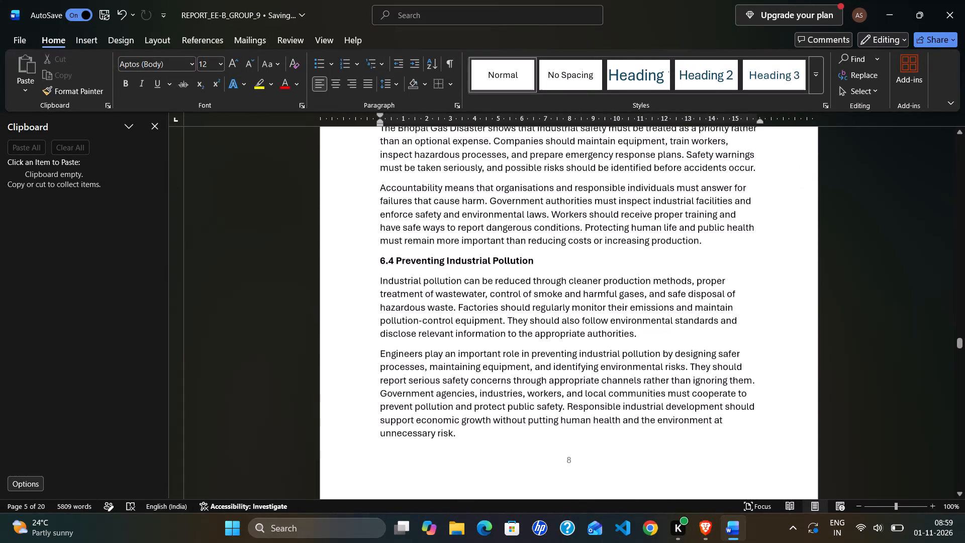
scroll(481, 295, down, 2)
scroll(481, 295, up, 1)
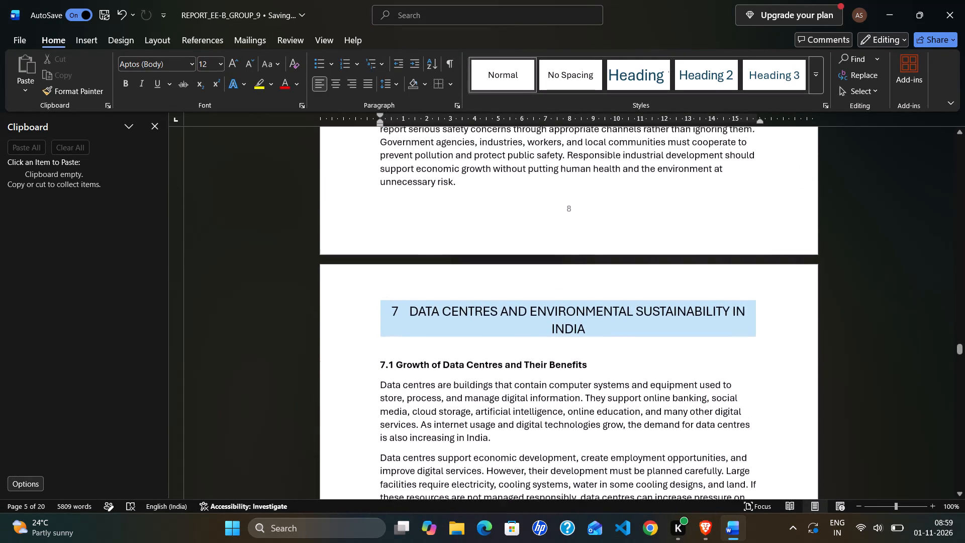
scroll(481, 295, up, 1)
scroll(481, 295, down, 2)
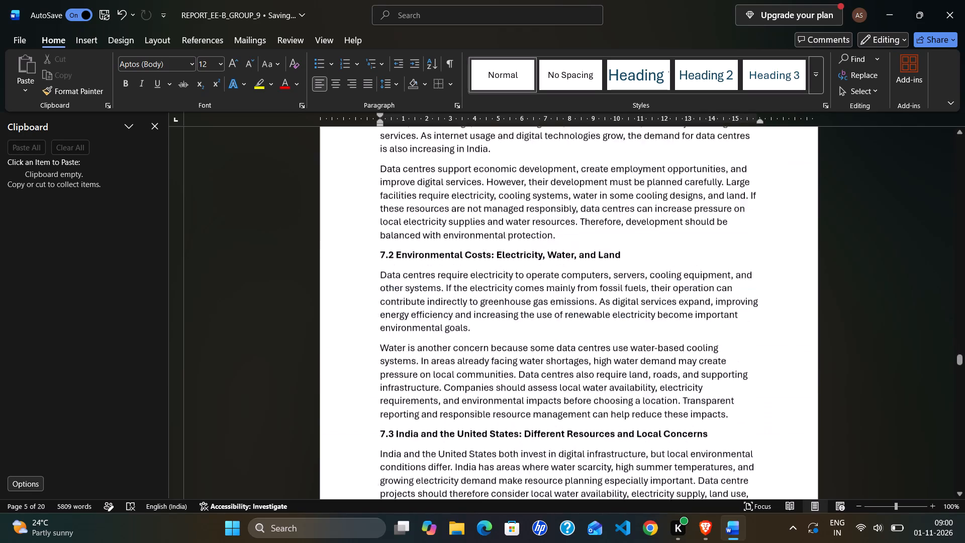
scroll(481, 295, down, 7)
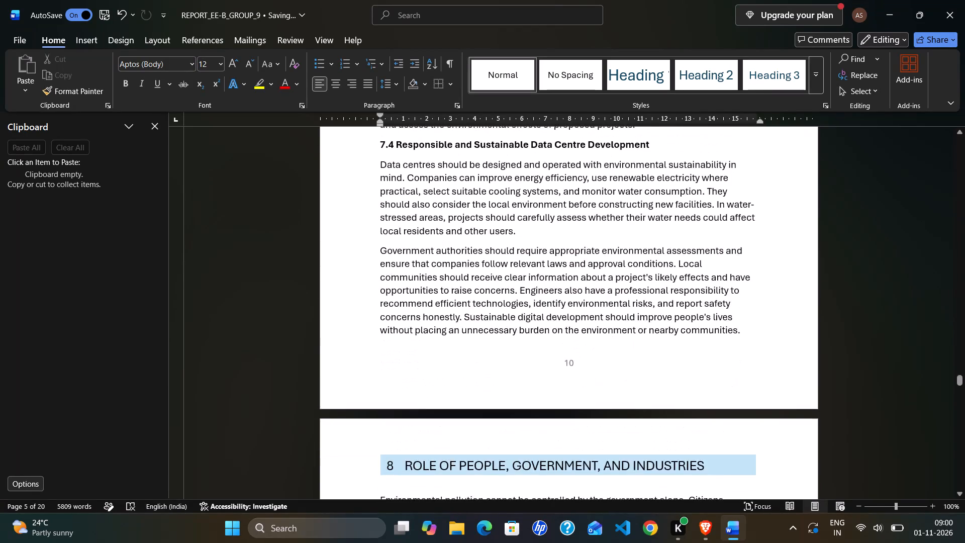
scroll(481, 295, down, 4)
scroll(481, 295, up, 1)
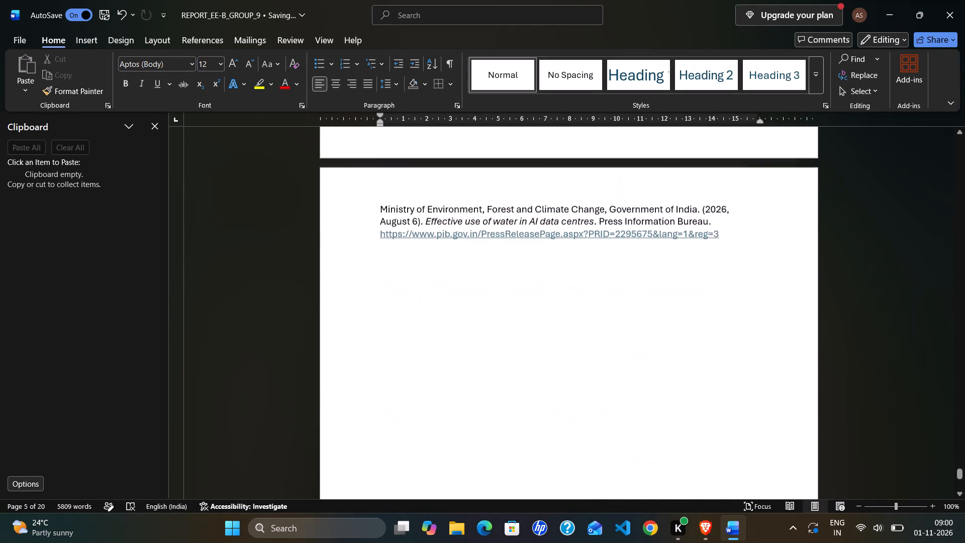
scroll(481, 295, down, 3)
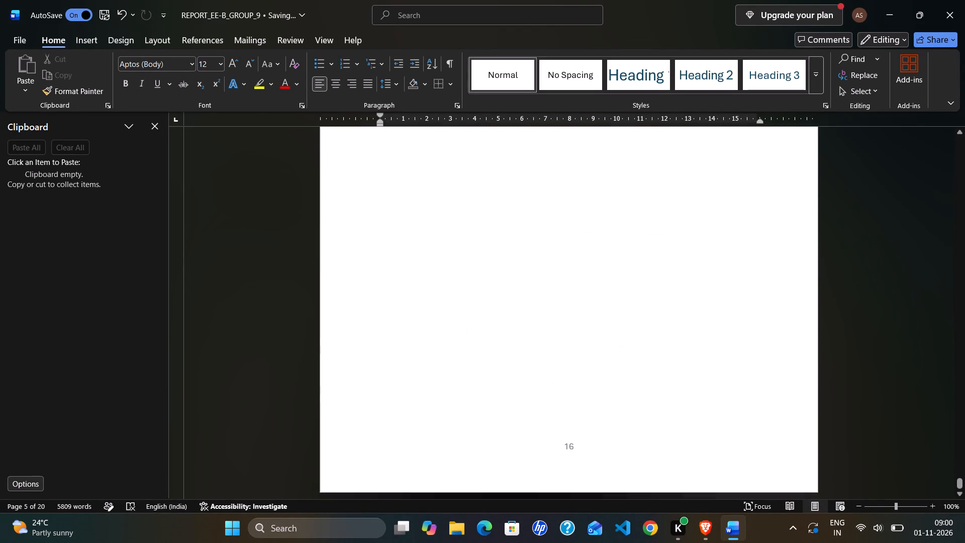
On the contents page, adjust the CONTENT and "1 Introduction" heading bars so their right edges line up at the text margin.
scroll(481, 295, up, 9)
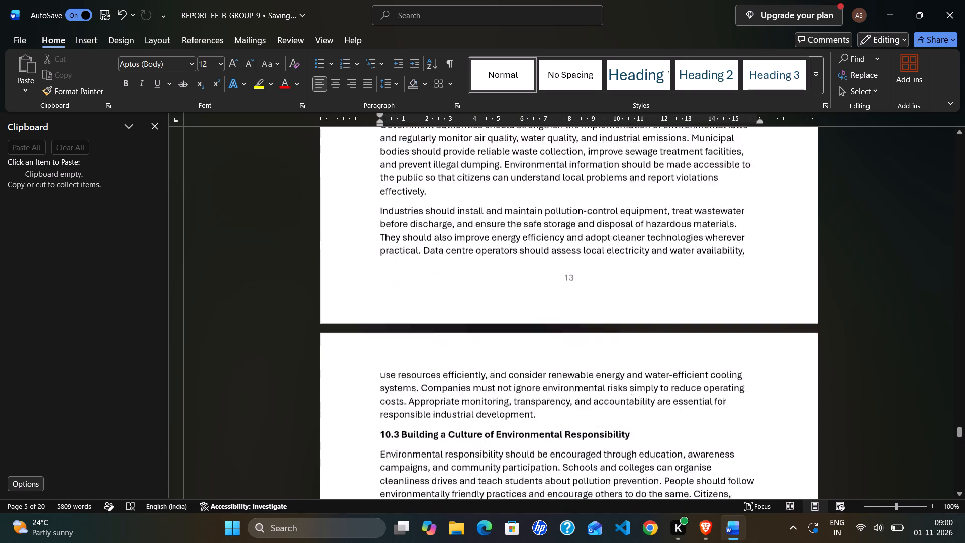
scroll(481, 295, up, 18)
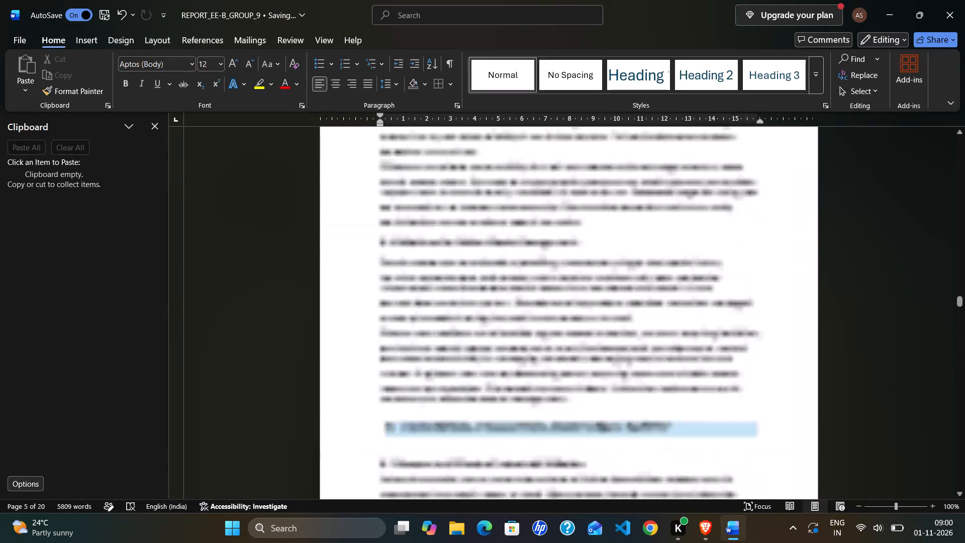
scroll(481, 295, up, 18)
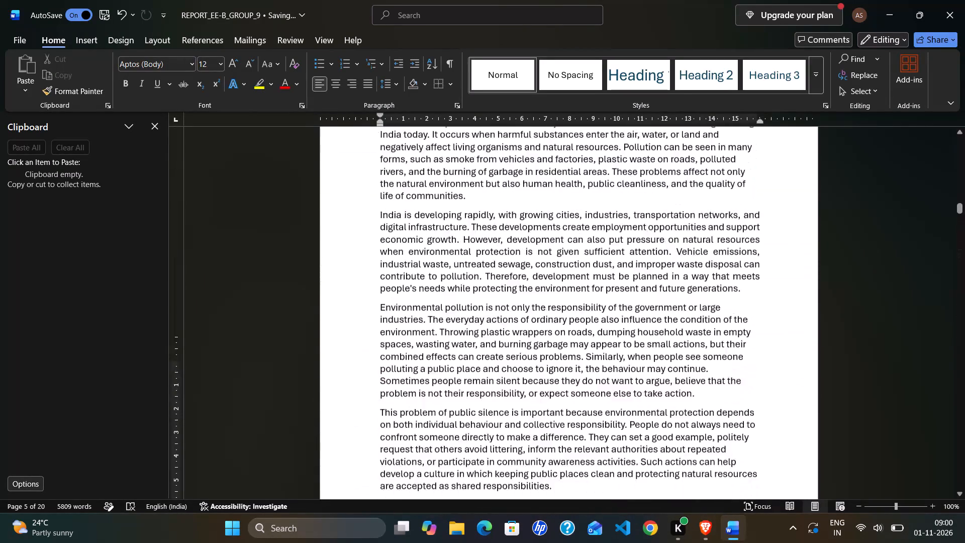
scroll(481, 295, up, 9)
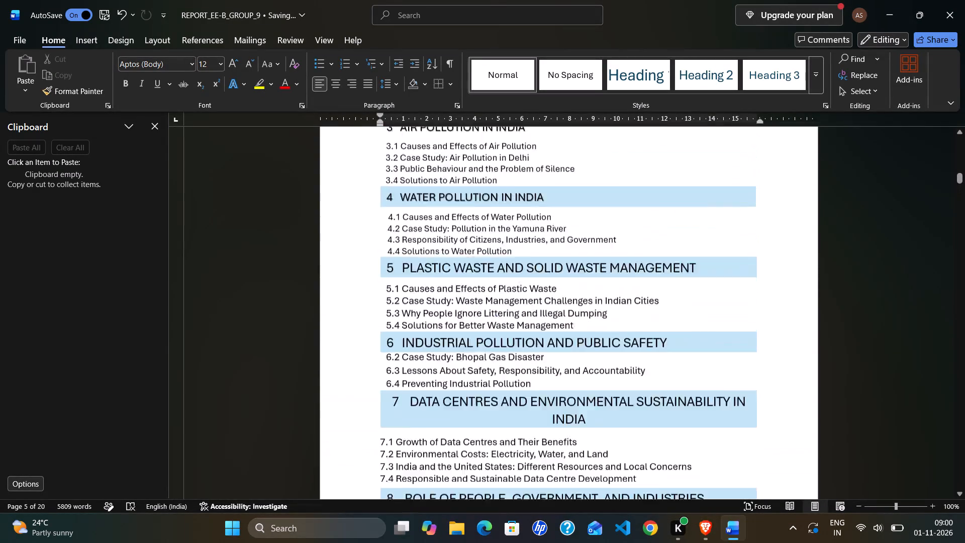
scroll(481, 295, up, 1)
scroll(481, 295, down, 1)
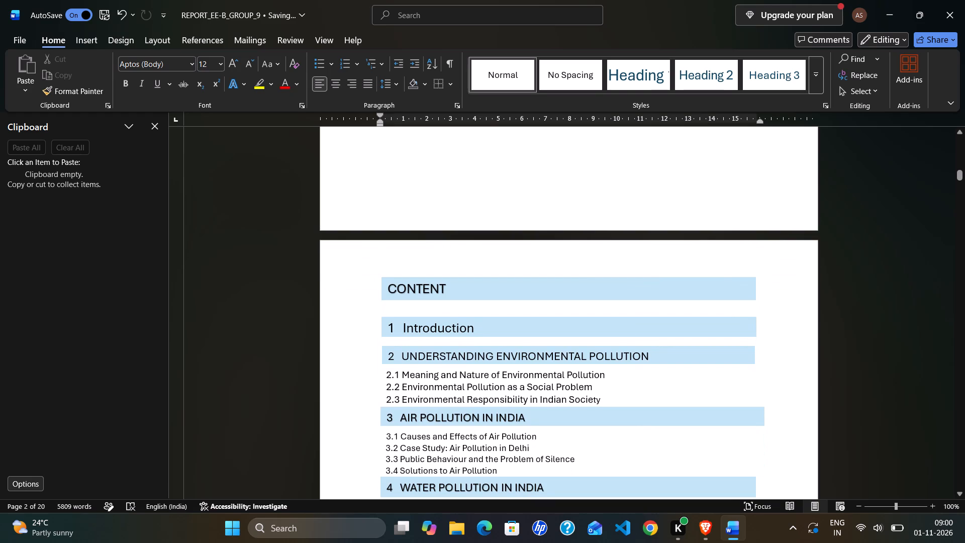
click(496, 289)
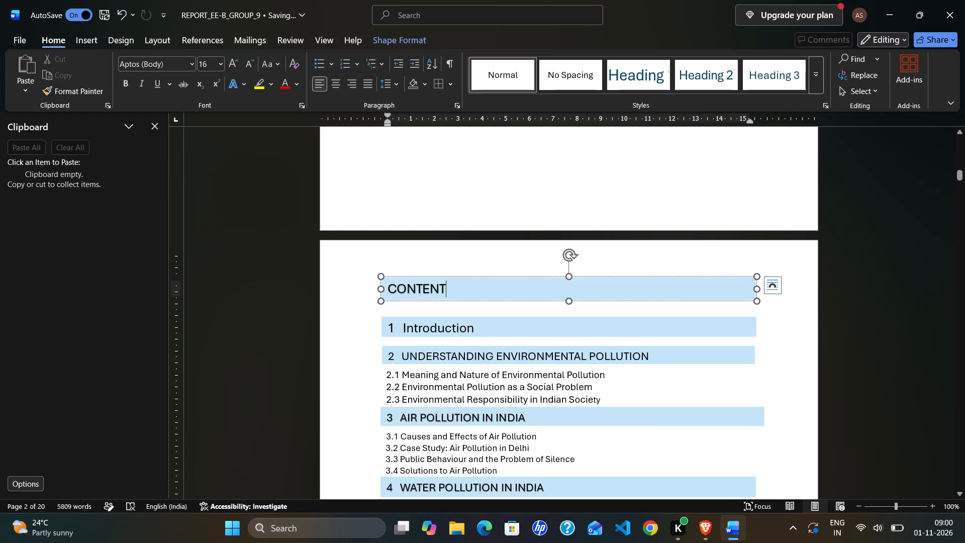
drag(757, 289, 748, 288)
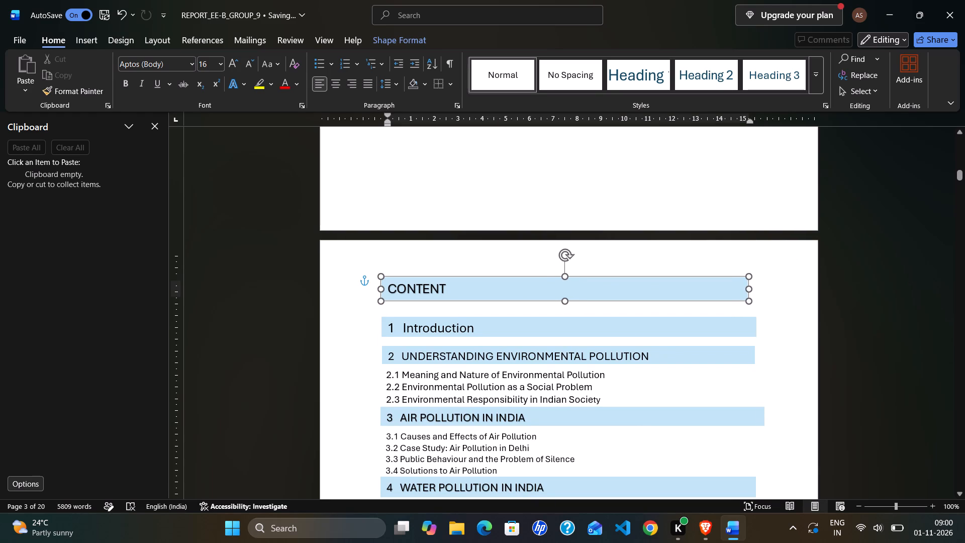
drag(748, 288, 769, 283)
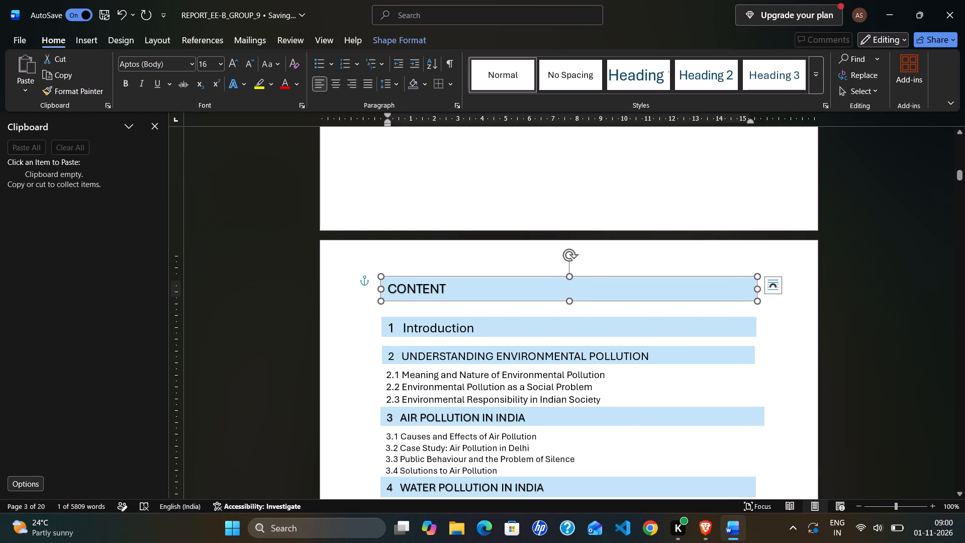
click(721, 326)
drag(755, 328, 767, 324)
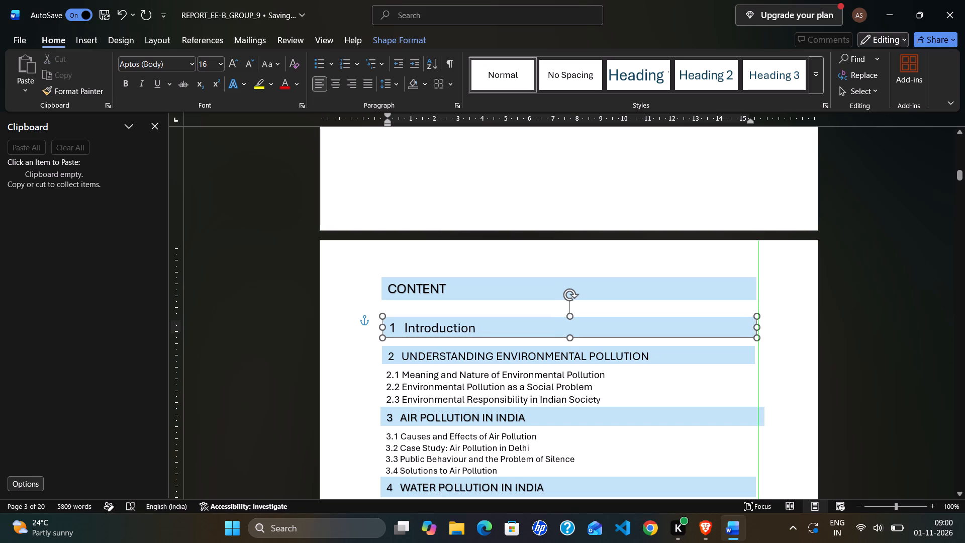
drag(767, 324, 746, 327)
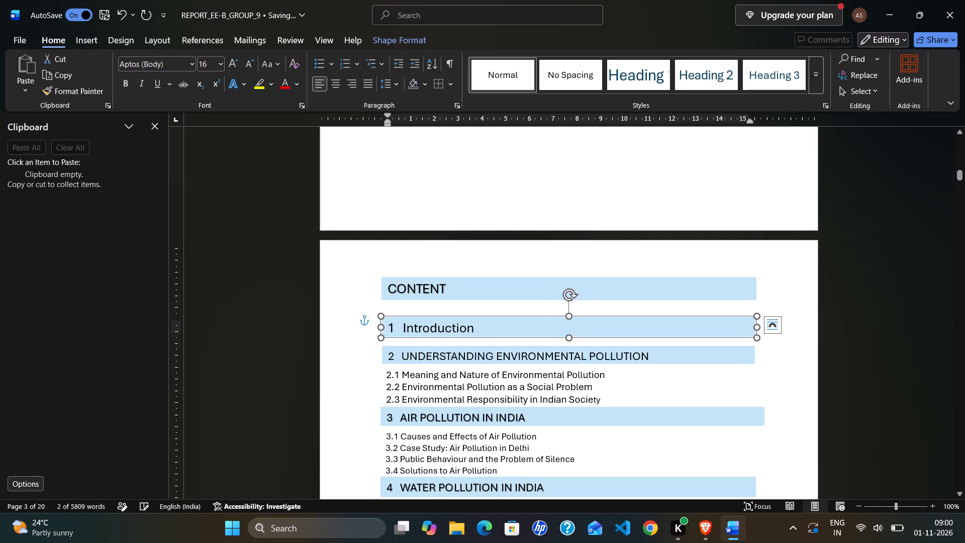
Widen the "2 Understanding Environmental Pollution" bar and shorten the "3 Air Pollution in India" bar to align their right edges with the bars above.
click(741, 361)
drag(754, 355, 763, 354)
scroll(760, 358, down, 3)
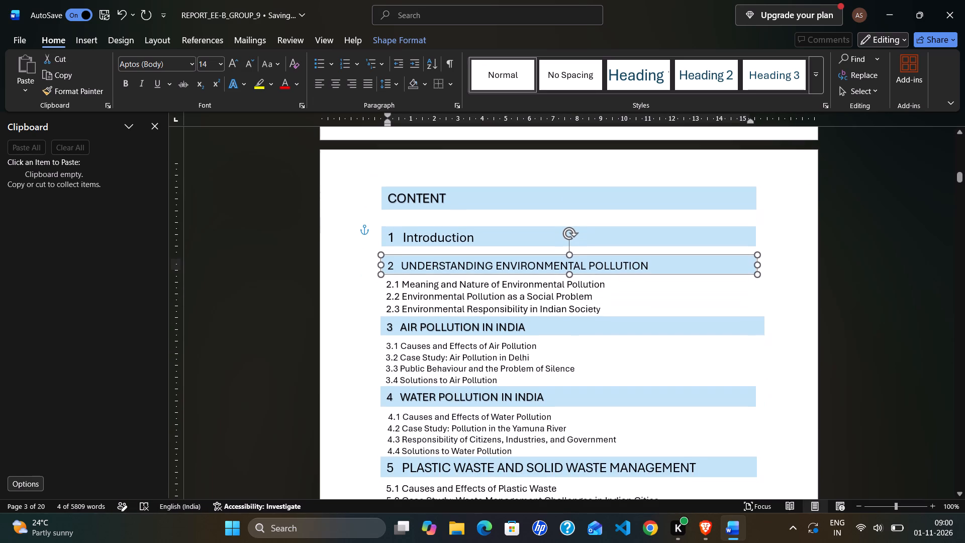
click(725, 330)
drag(765, 328, 743, 330)
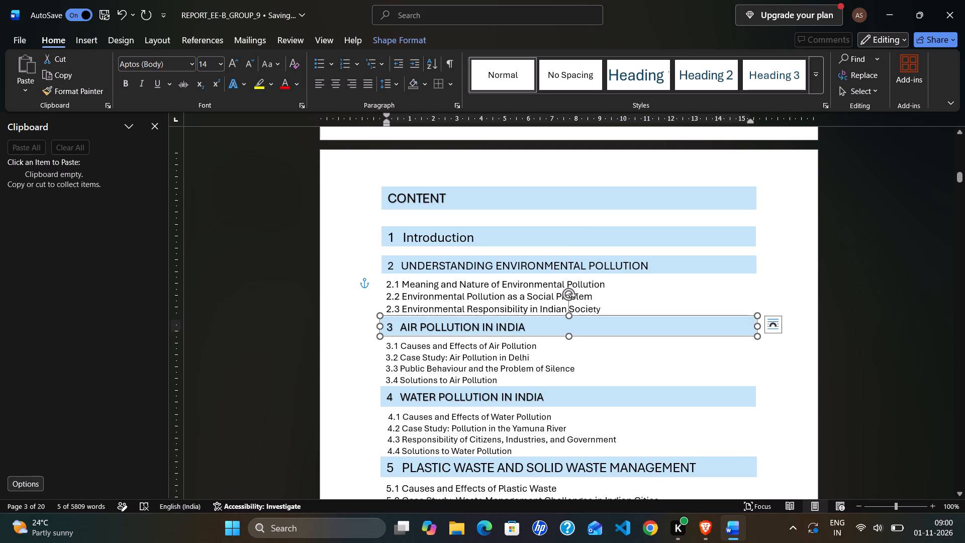
Adjust the right edges of the "4 Water Pollution in India" and "5 Plastic Waste and Solid Waste Management" bars to match the bars above.
click(742, 405)
drag(757, 395, 763, 394)
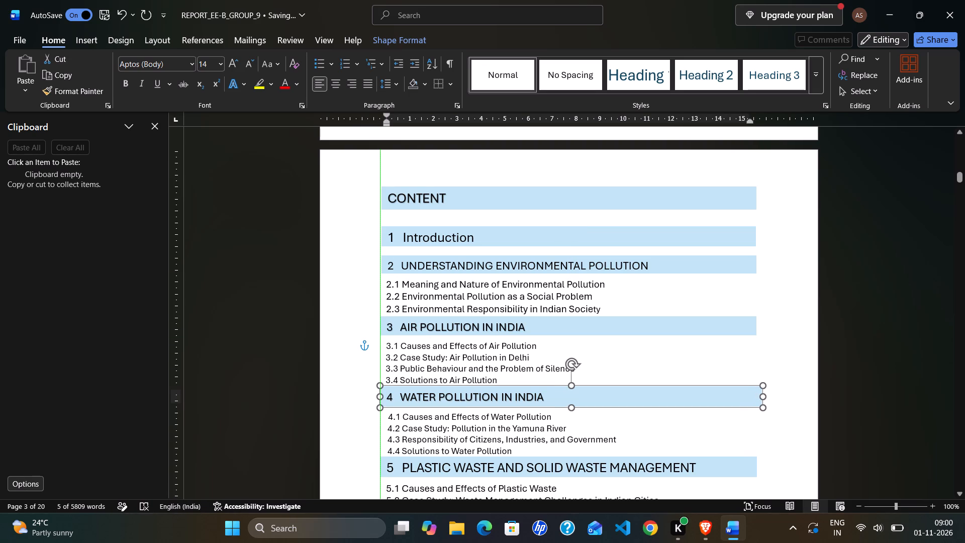
drag(763, 394, 744, 394)
scroll(742, 405, down, 2)
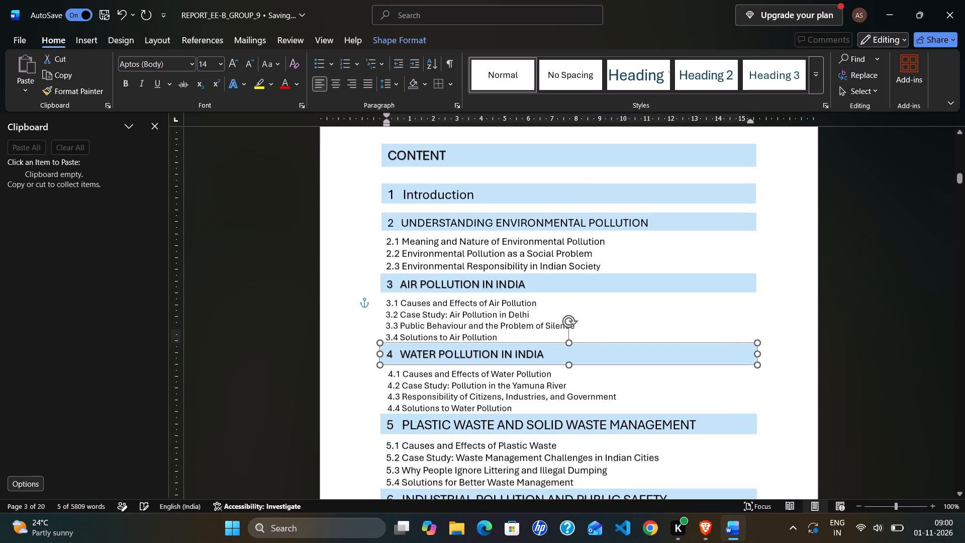
scroll(742, 405, down, 2)
click(728, 346)
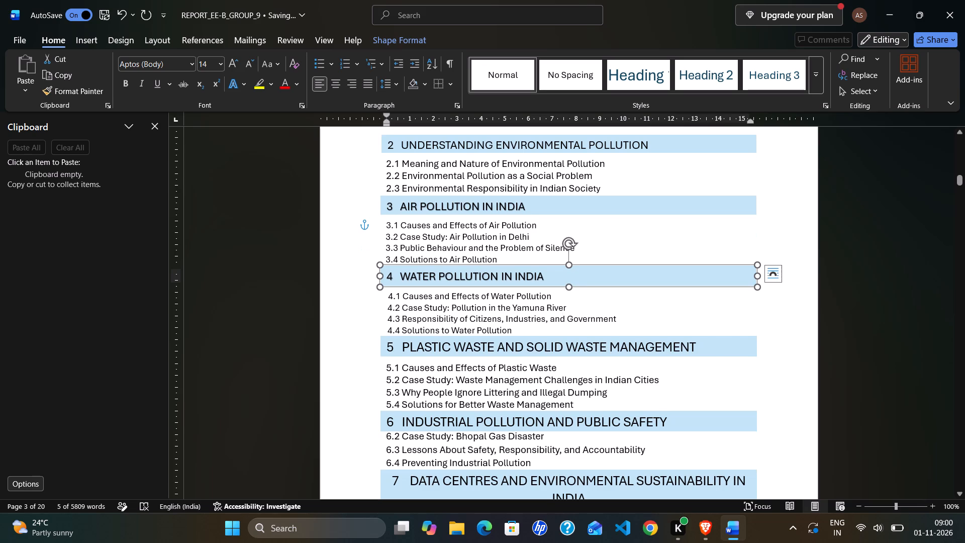
drag(756, 346, 752, 348)
Adjust the "6 Industrial Pollution and Public Safety" bar so its right edge aligns with the other contents bars.
scroll(747, 364, down, 2)
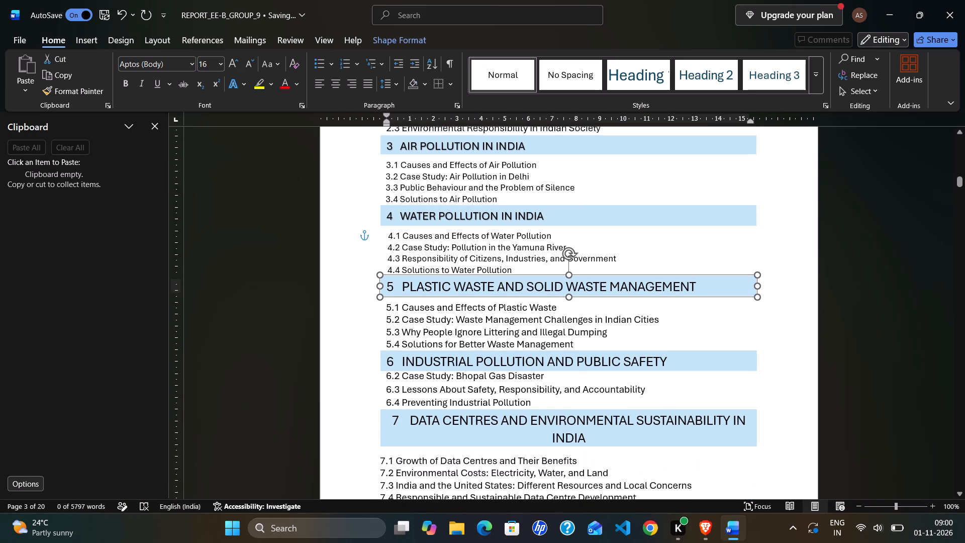
click(736, 361)
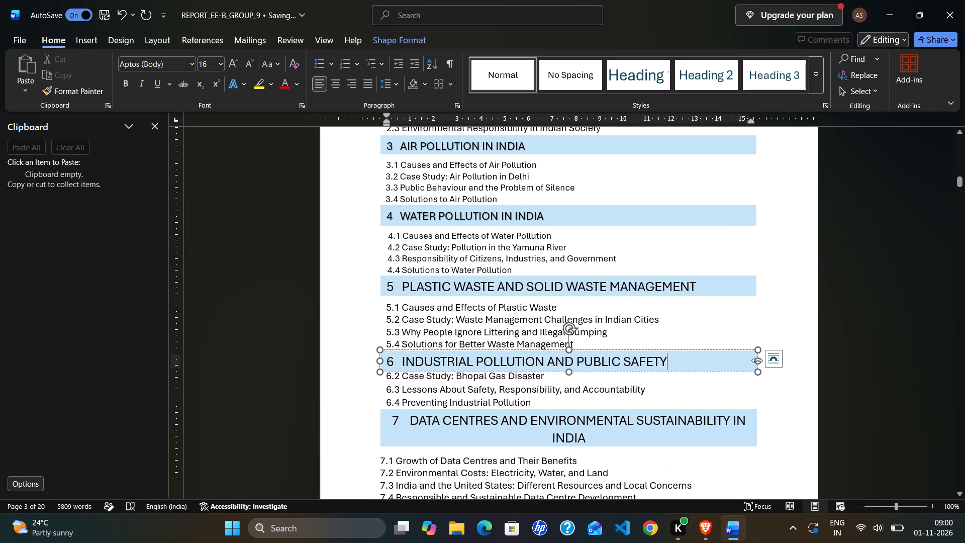
drag(757, 360, 780, 358)
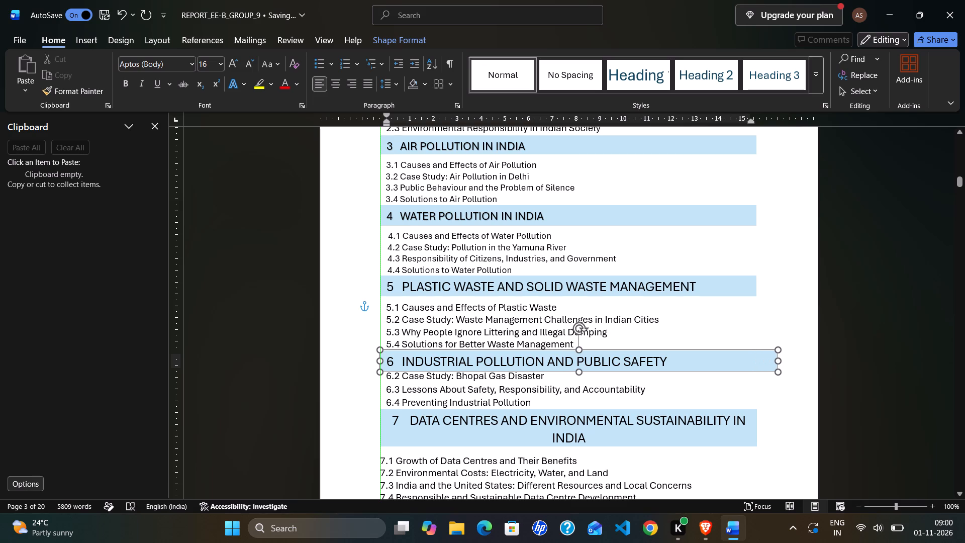
drag(780, 358, 750, 363)
Examine the heading bars down the whole contents page for consistent width and alignment.
scroll(745, 361, down, 6)
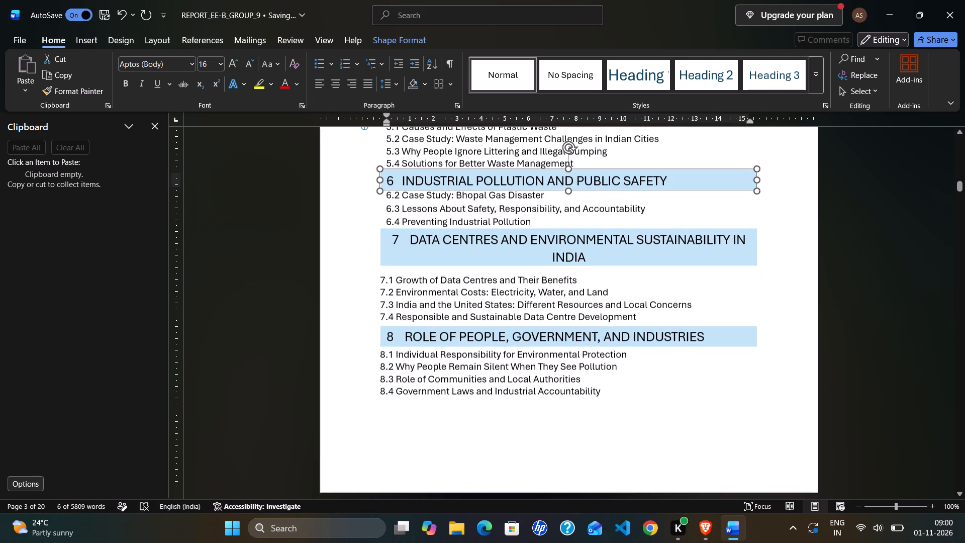
scroll(745, 361, up, 10)
scroll(745, 361, down, 1)
scroll(745, 361, up, 1)
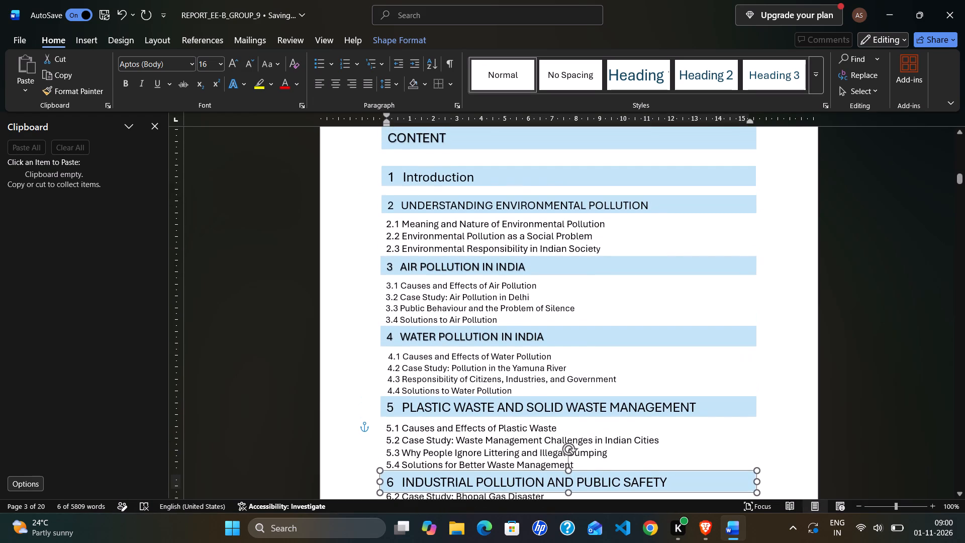
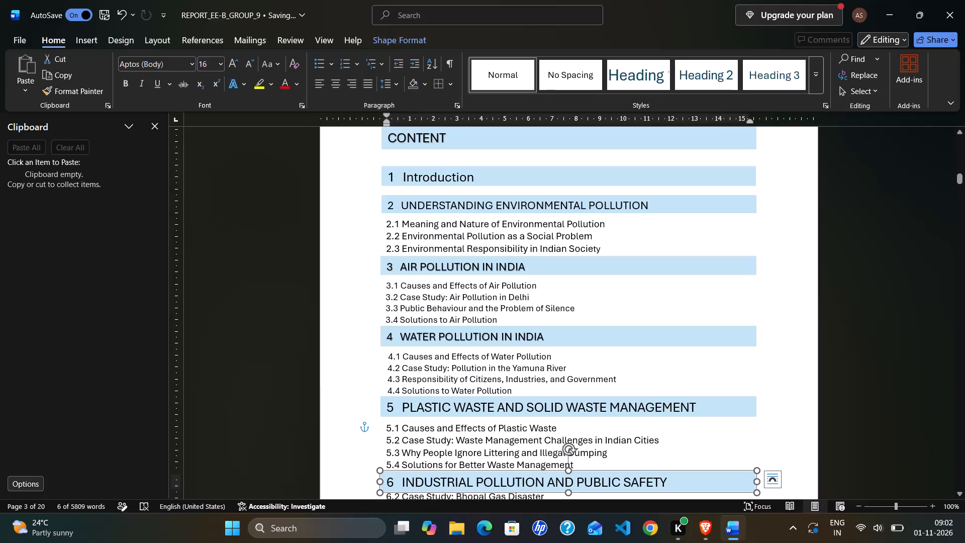
Place the text cursor at the end of "Introduction" in the contents page's "1 Introduction" heading bar.
scroll(532, 228, up, 1)
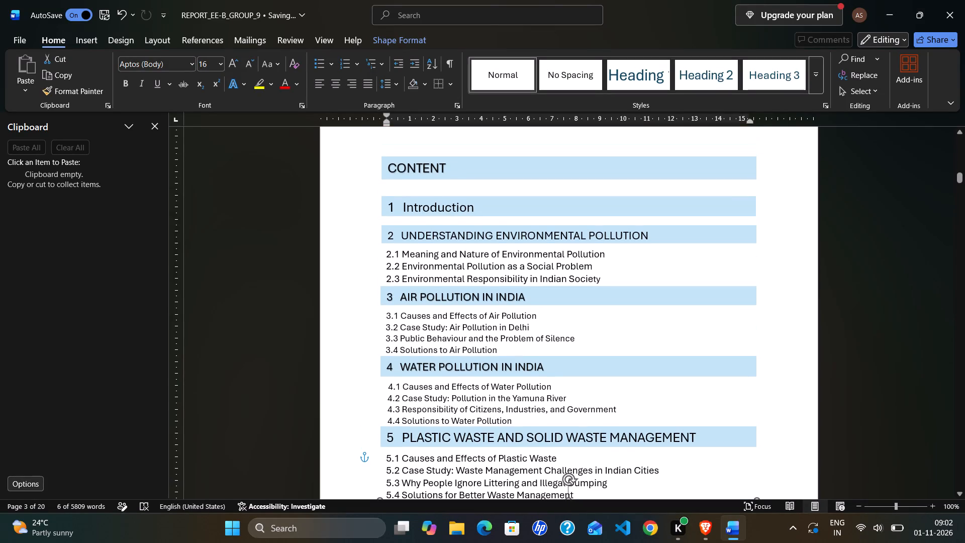
scroll(502, 206, down, 4)
scroll(502, 206, up, 4)
click(502, 206)
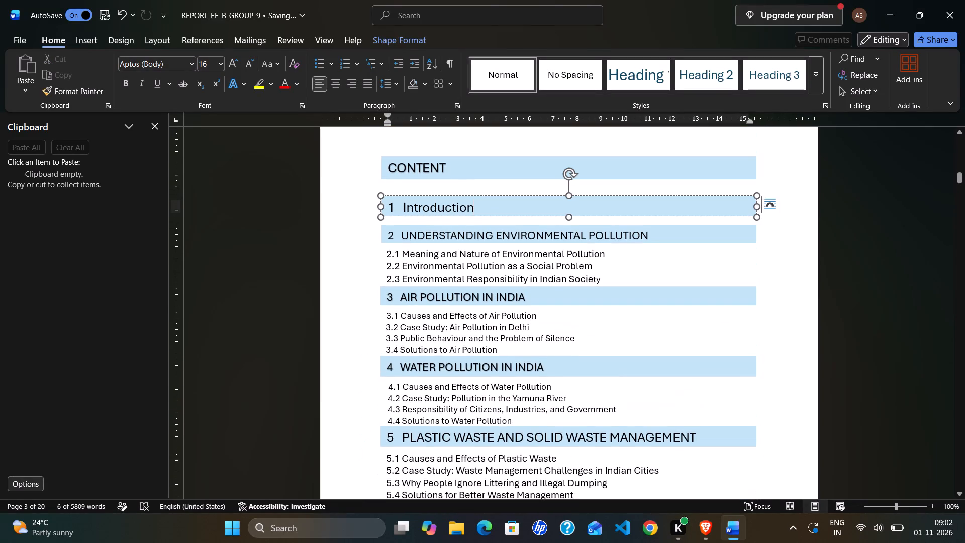
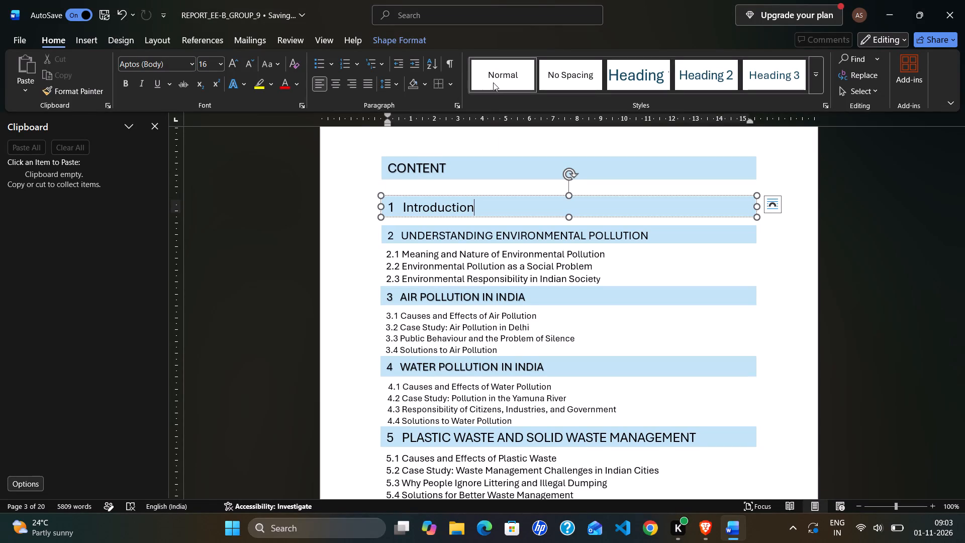
Apply the Heading 1 style to the paragraph in the empty heading bar directly below CONTENT on the contents page.
click(637, 71)
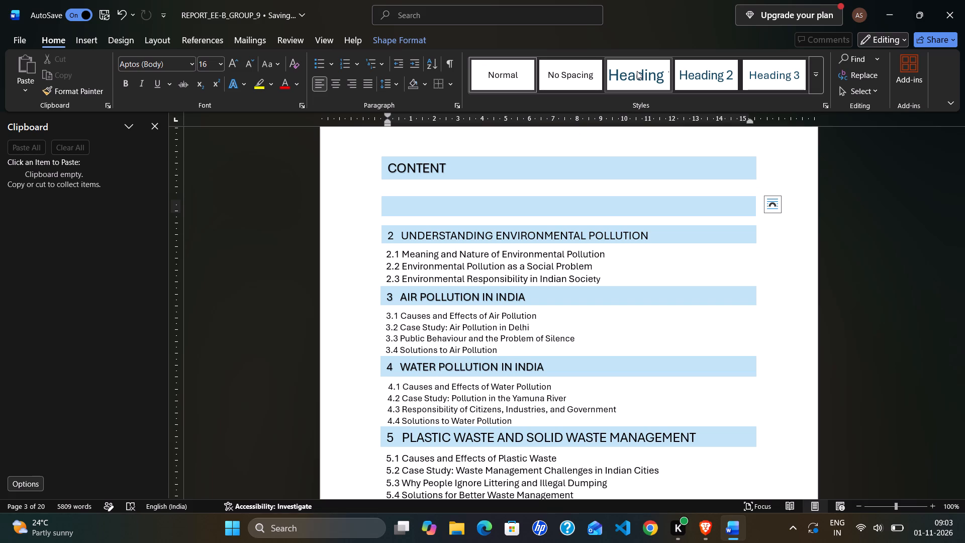
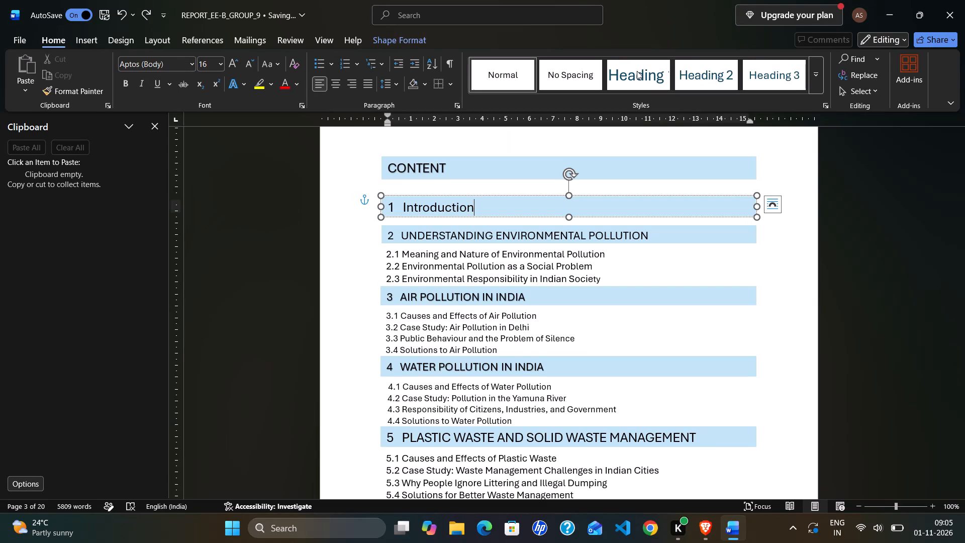
Check the document's heading outline in the Navigation pane.
key(ctrl+f)
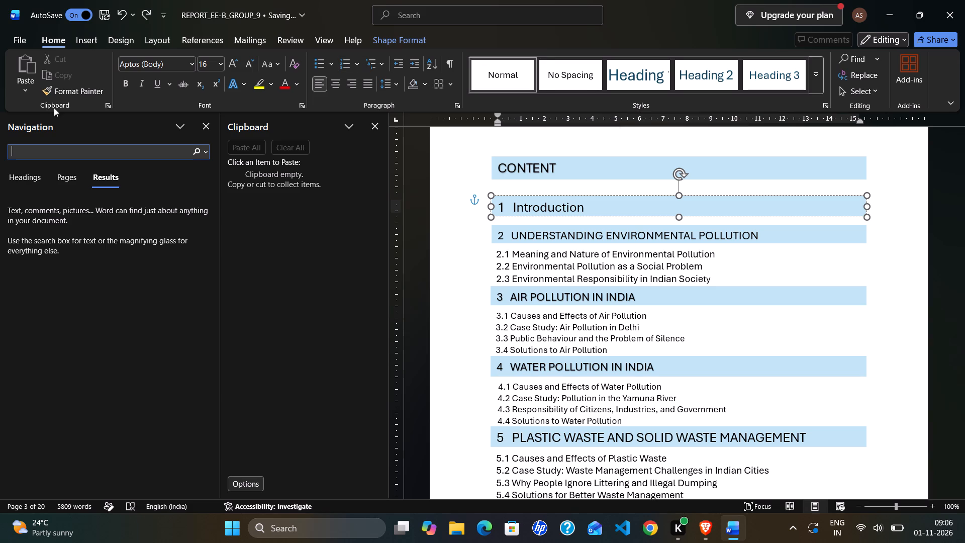
click(25, 174)
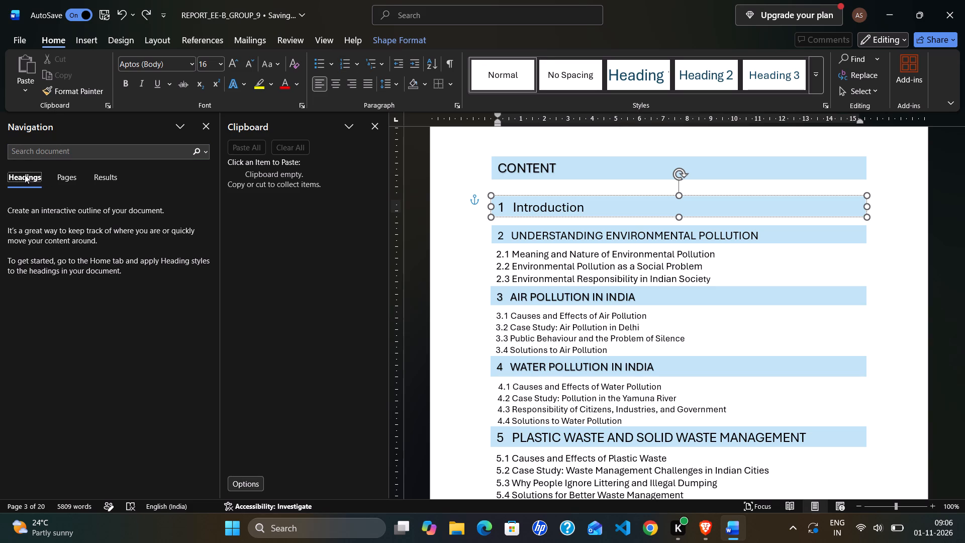
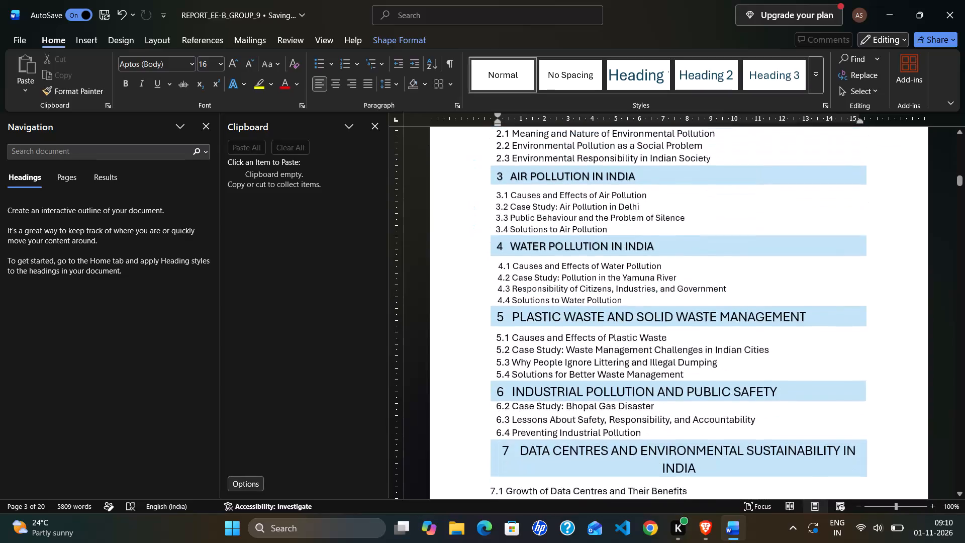
Look over the end of the contents list and the Introduction's first page, including its footer page number.
scroll(599, 208, down, 13)
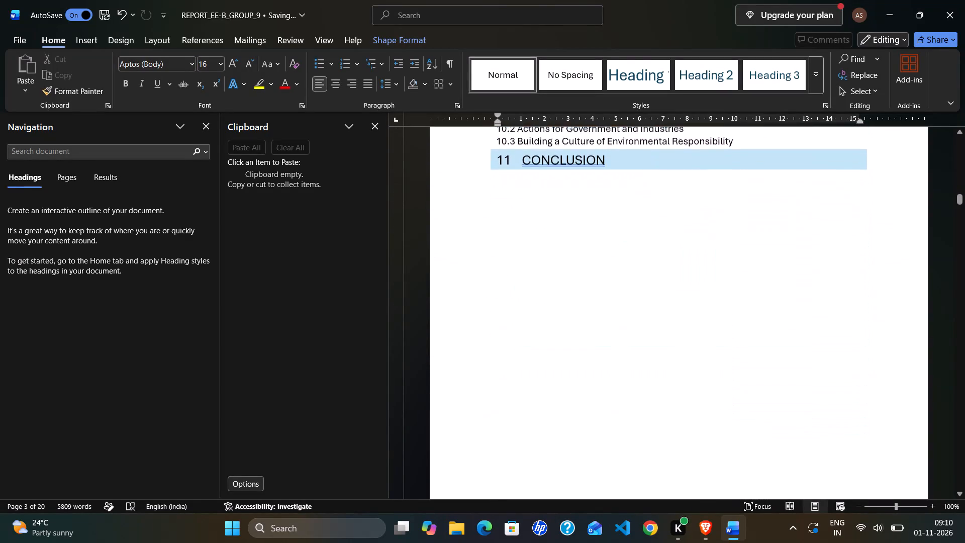
scroll(599, 208, down, 14)
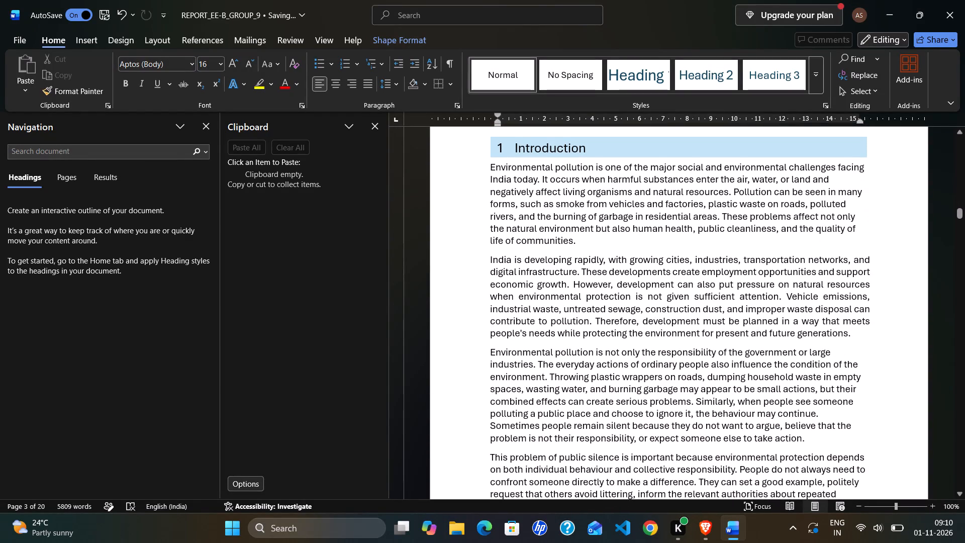
click(621, 242)
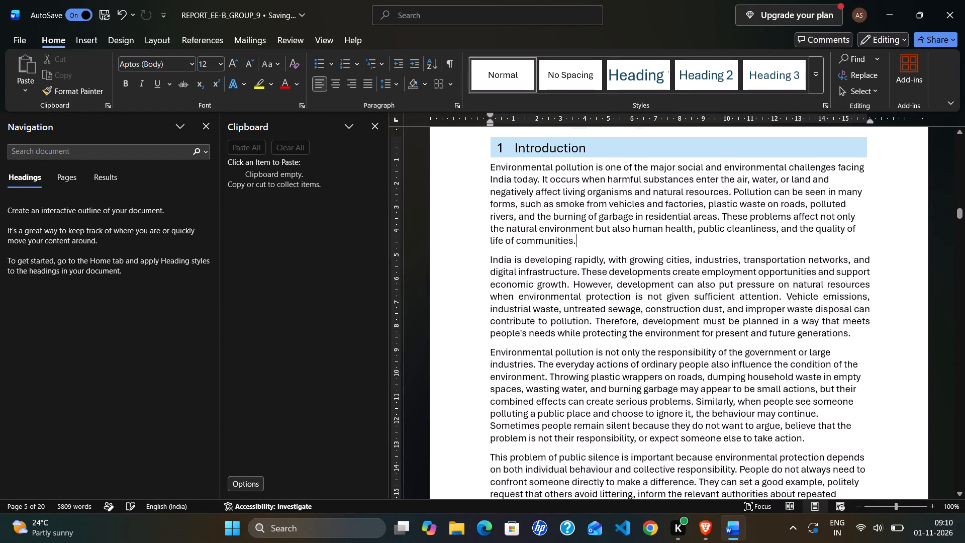
scroll(622, 246, down, 15)
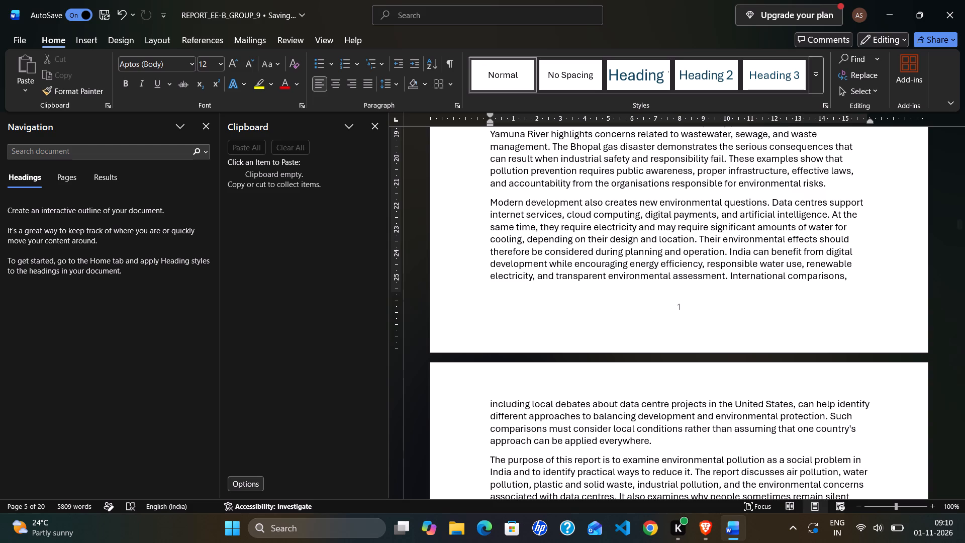
scroll(654, 298, up, 7)
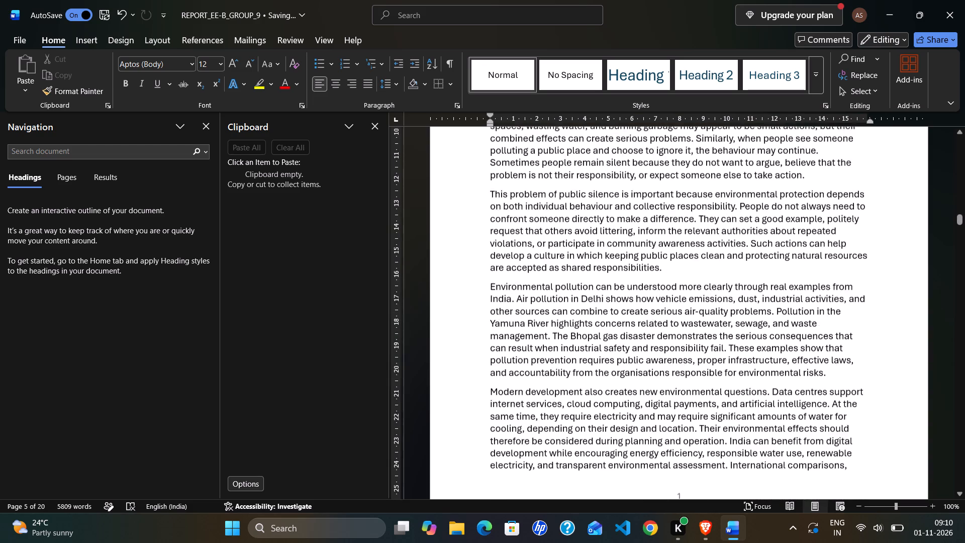
scroll(654, 298, up, 10)
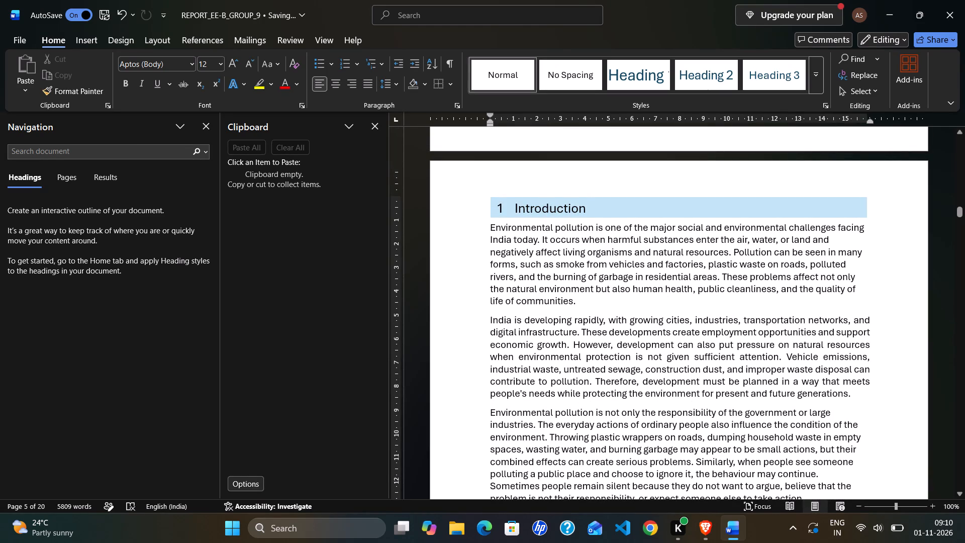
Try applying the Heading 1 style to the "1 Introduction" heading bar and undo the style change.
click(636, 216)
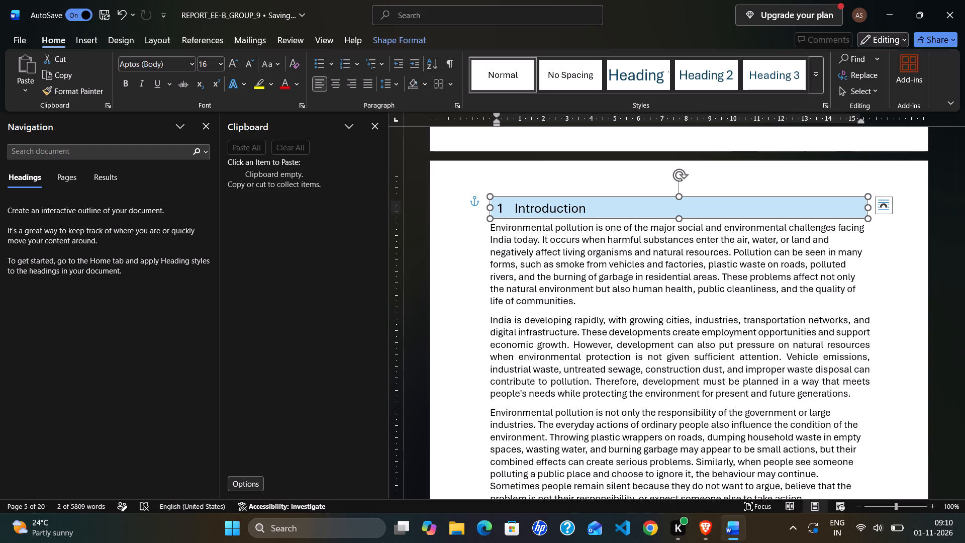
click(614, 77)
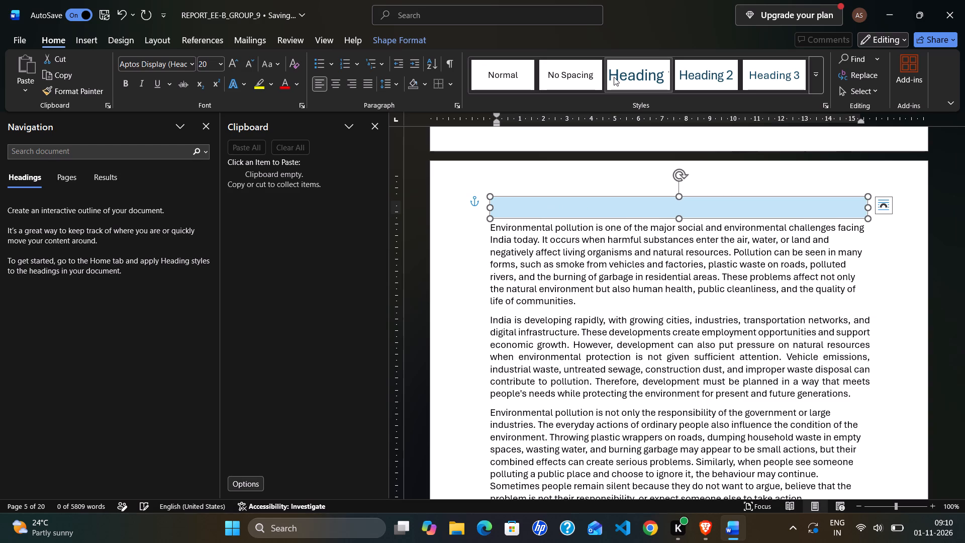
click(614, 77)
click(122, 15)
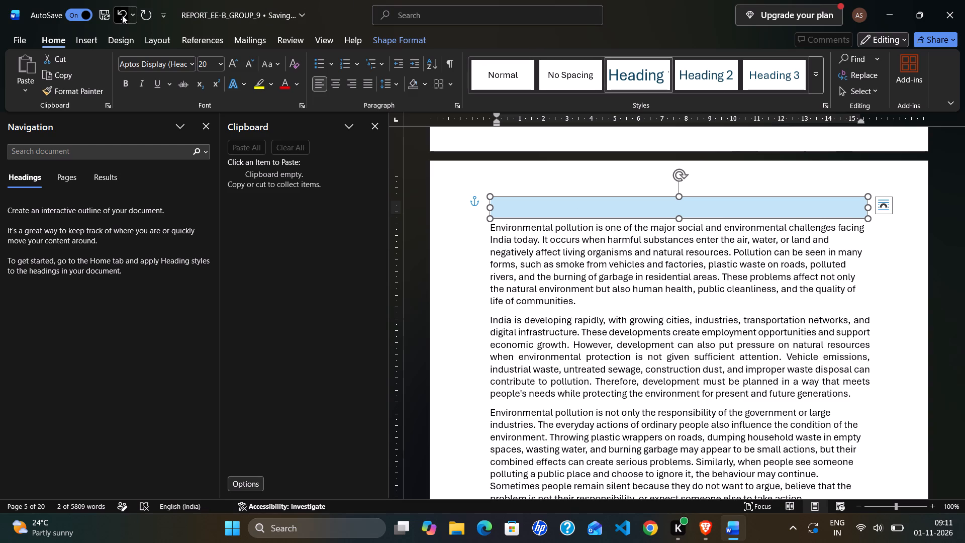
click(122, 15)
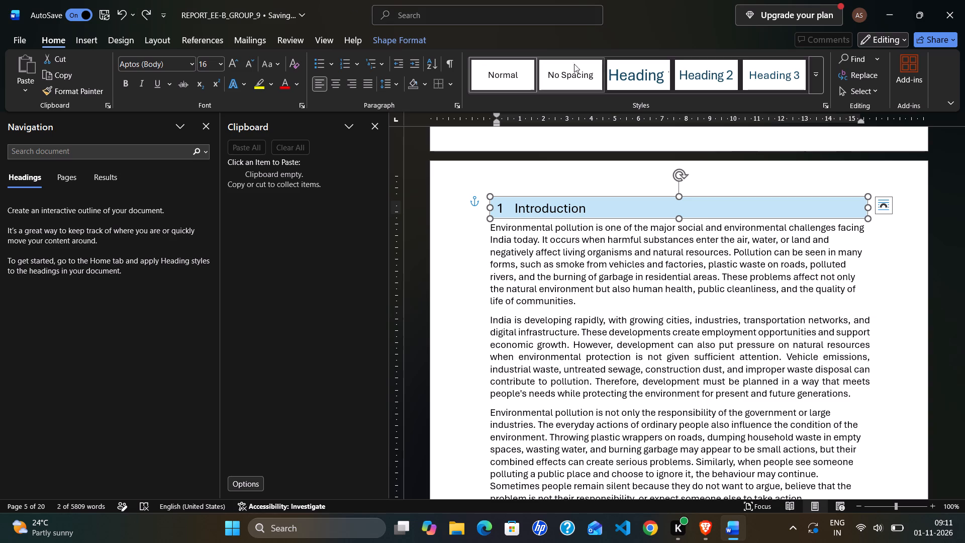
Apply the Heading 1 style to the "1 Introduction" heading bar above the Introduction text.
click(631, 78)
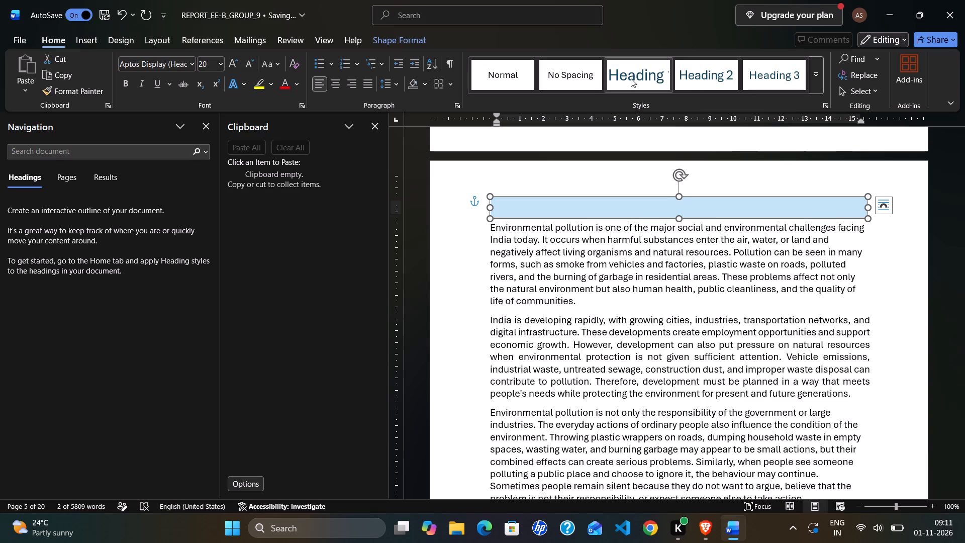
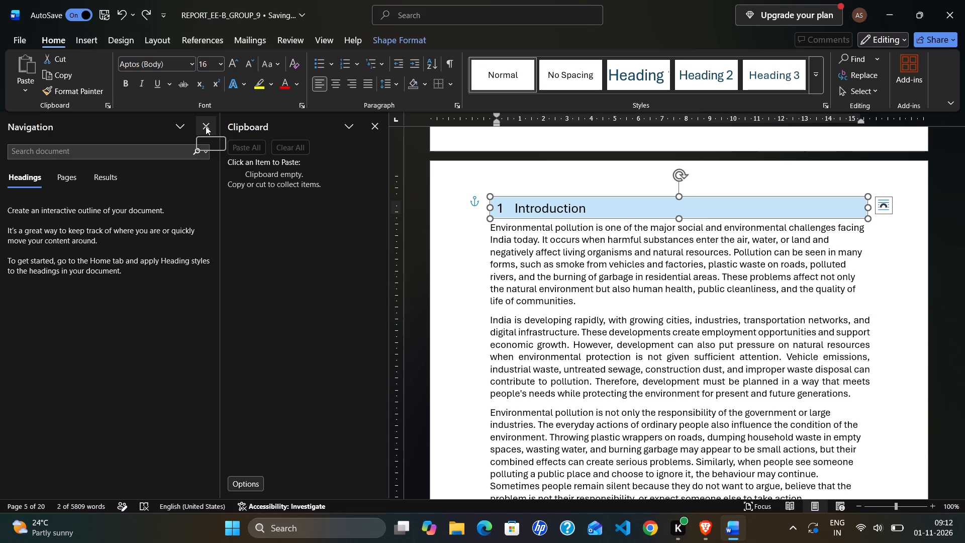
Deselect the "1 Introduction" heading bar.
key(Escape)
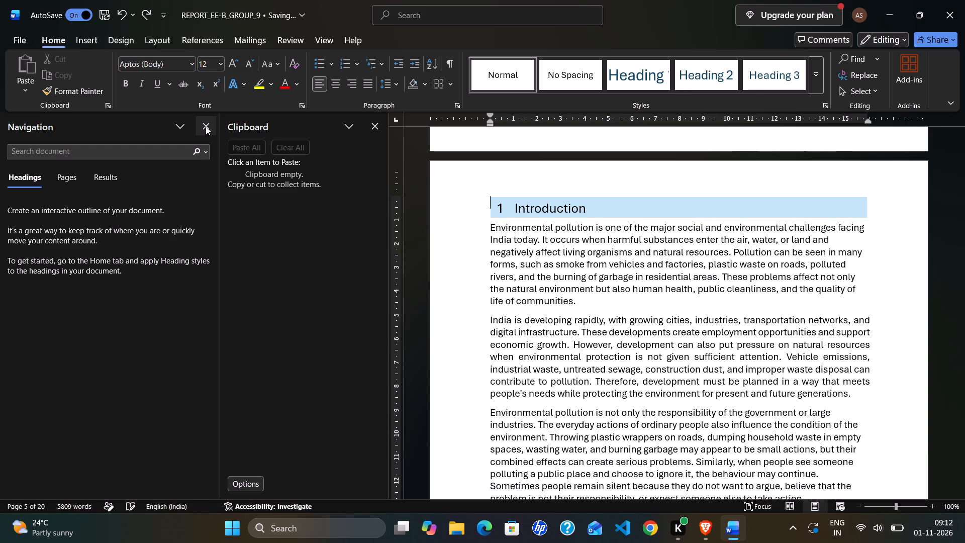
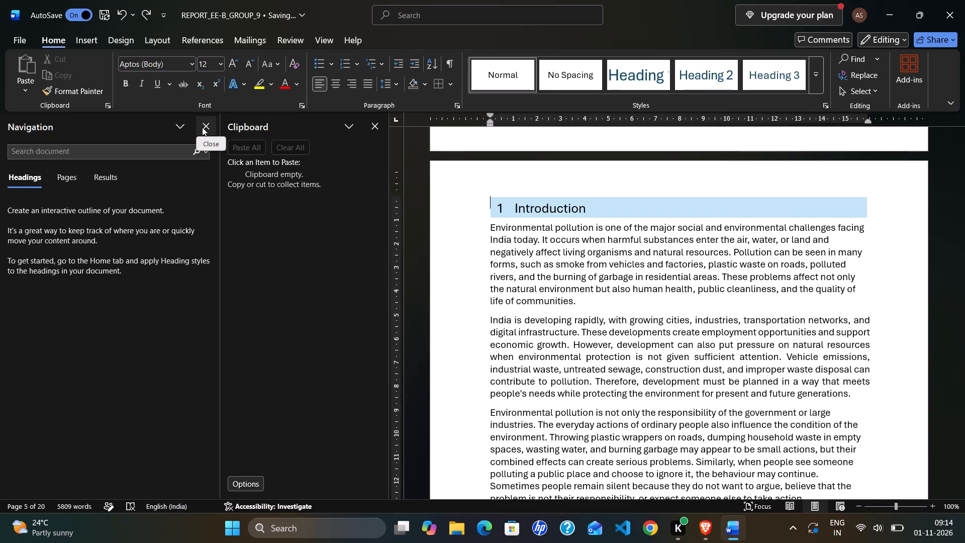
Close the Navigation pane.
click(202, 127)
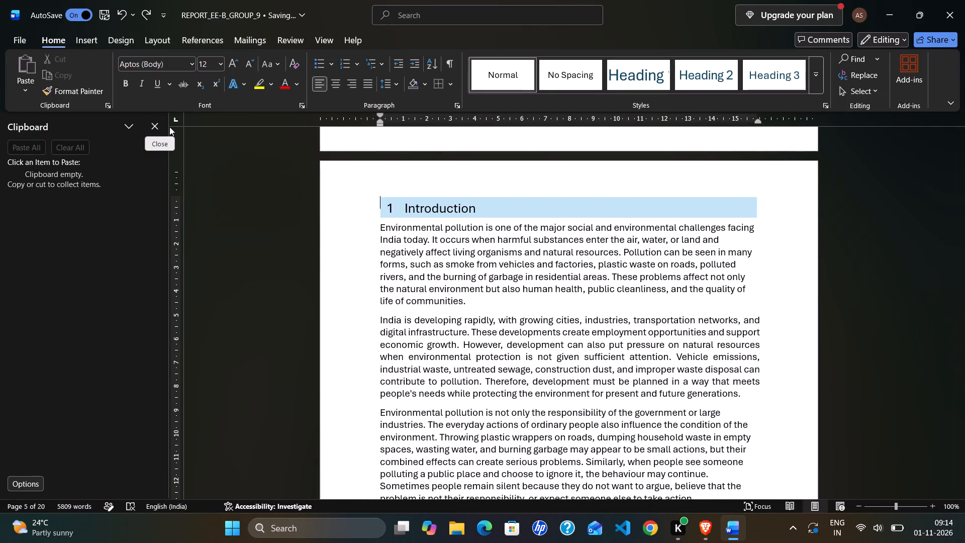
Select the "1 Introduction" heading bar on the CONTENT page.
scroll(470, 255, up, 2)
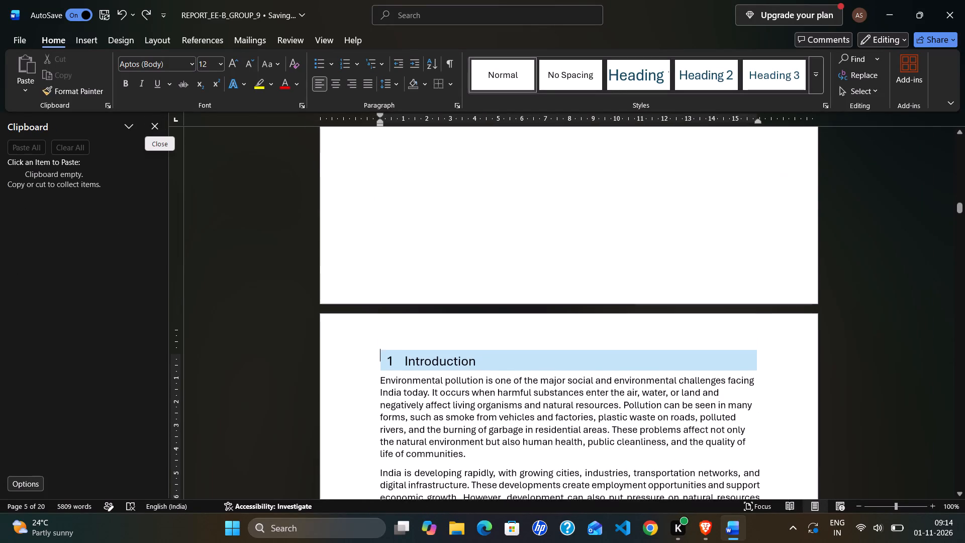
scroll(470, 255, up, 2)
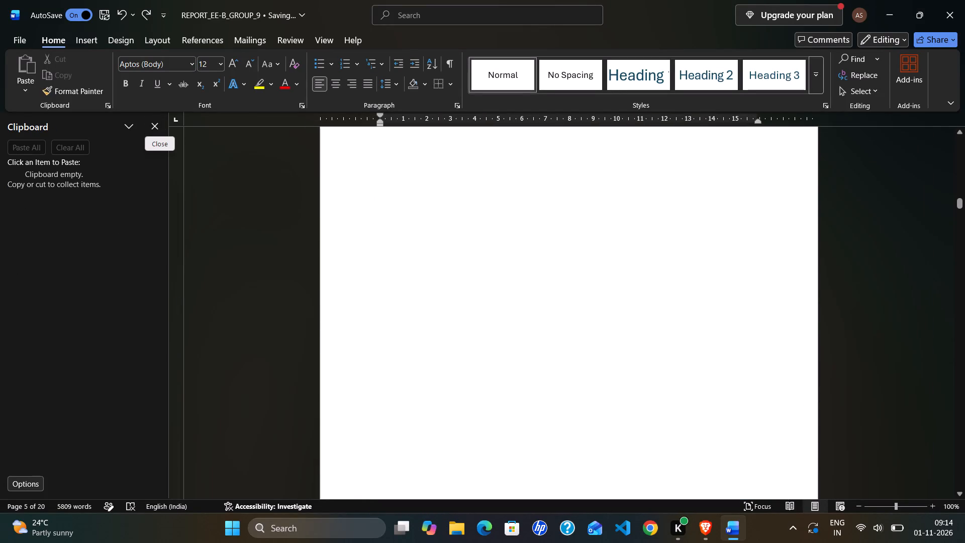
scroll(471, 266, up, 6)
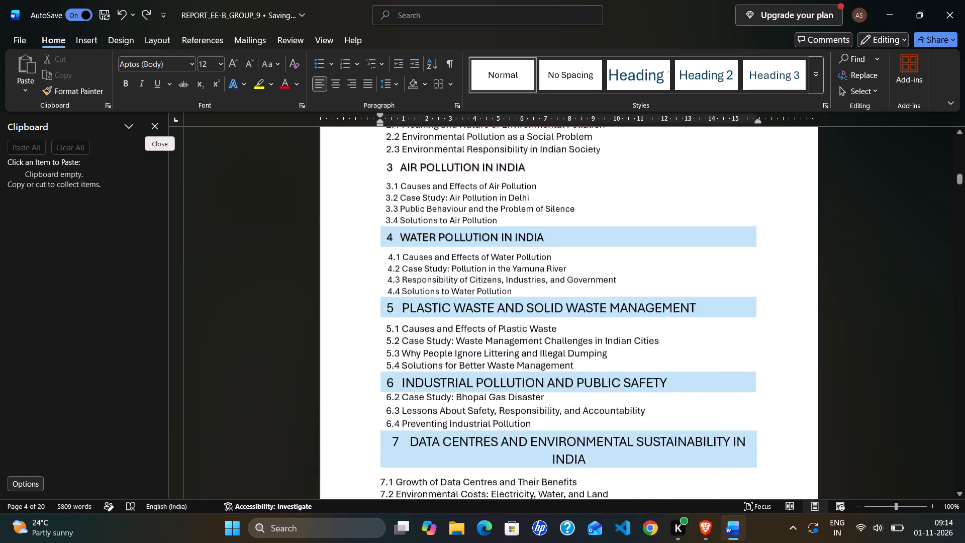
scroll(471, 266, up, 1)
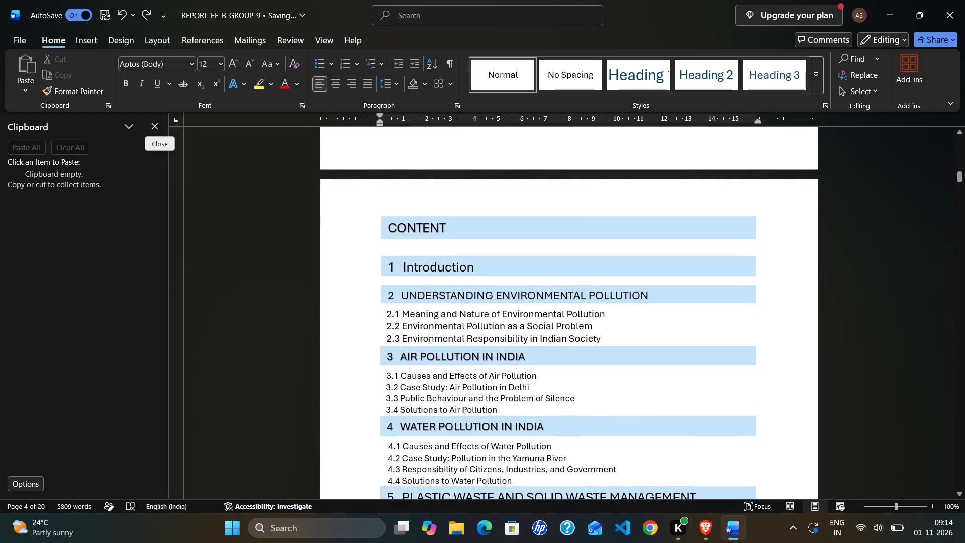
click(488, 265)
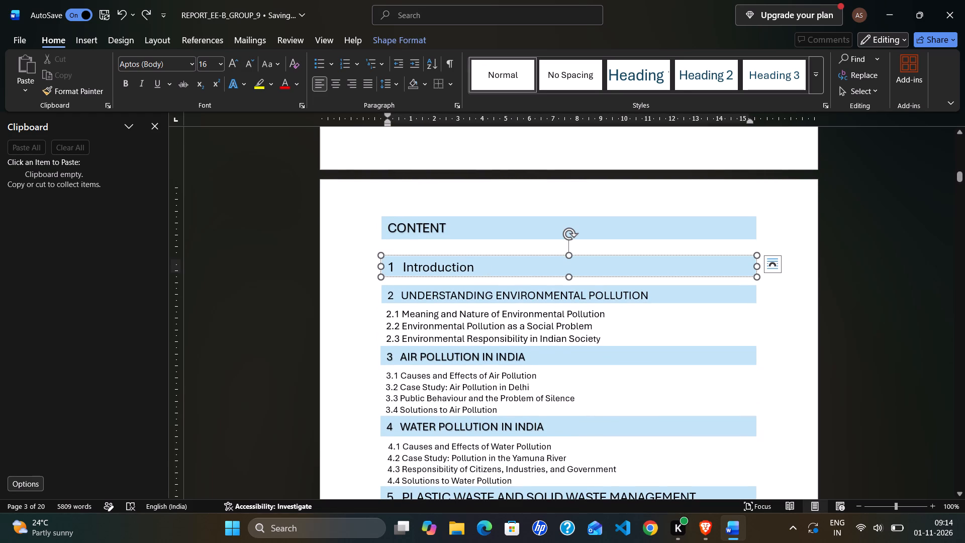
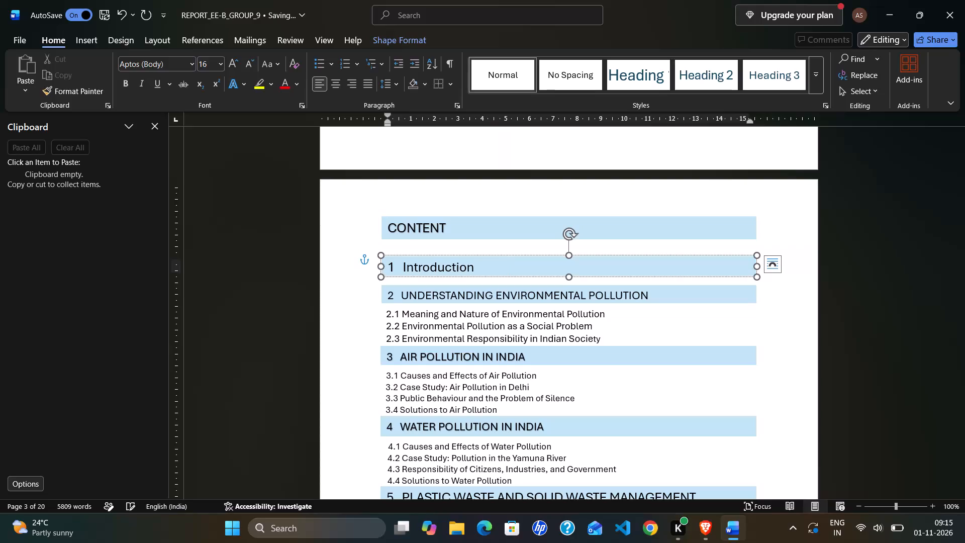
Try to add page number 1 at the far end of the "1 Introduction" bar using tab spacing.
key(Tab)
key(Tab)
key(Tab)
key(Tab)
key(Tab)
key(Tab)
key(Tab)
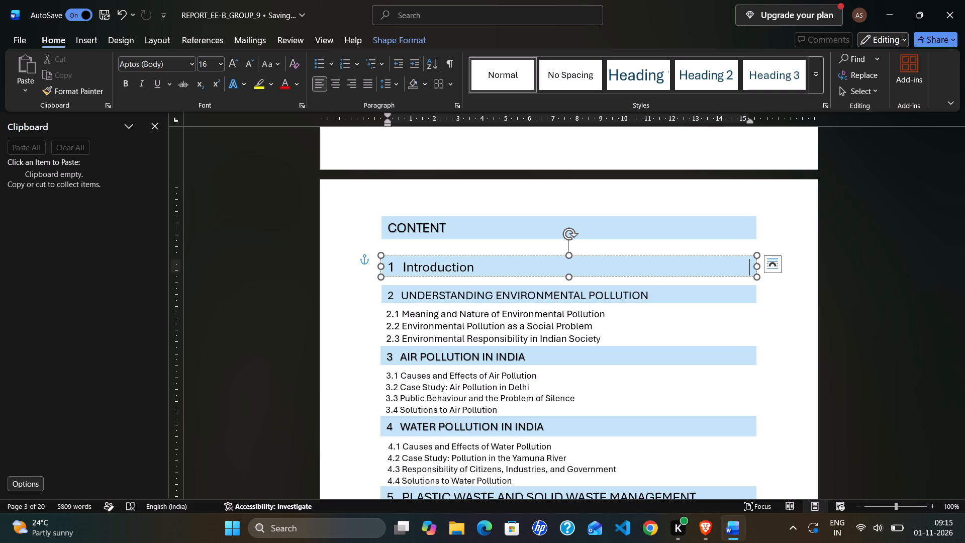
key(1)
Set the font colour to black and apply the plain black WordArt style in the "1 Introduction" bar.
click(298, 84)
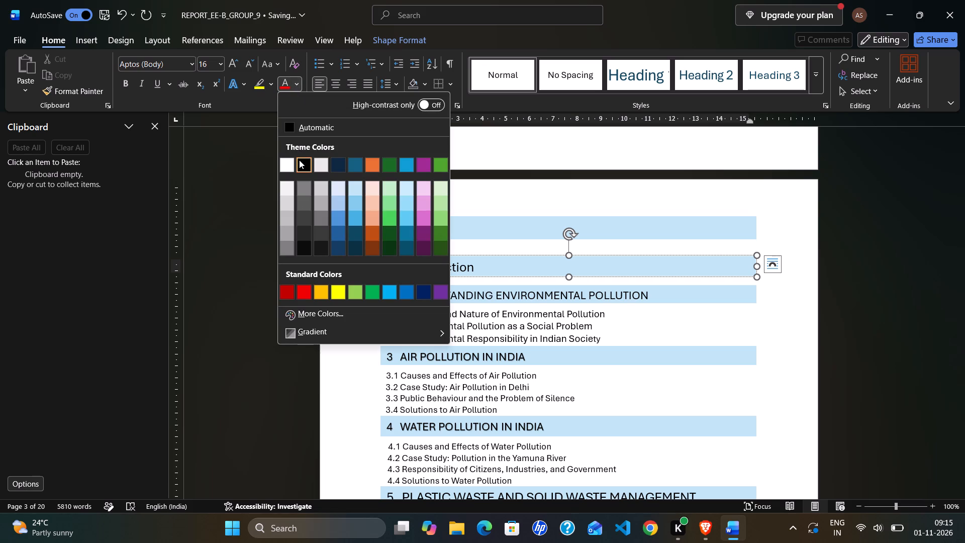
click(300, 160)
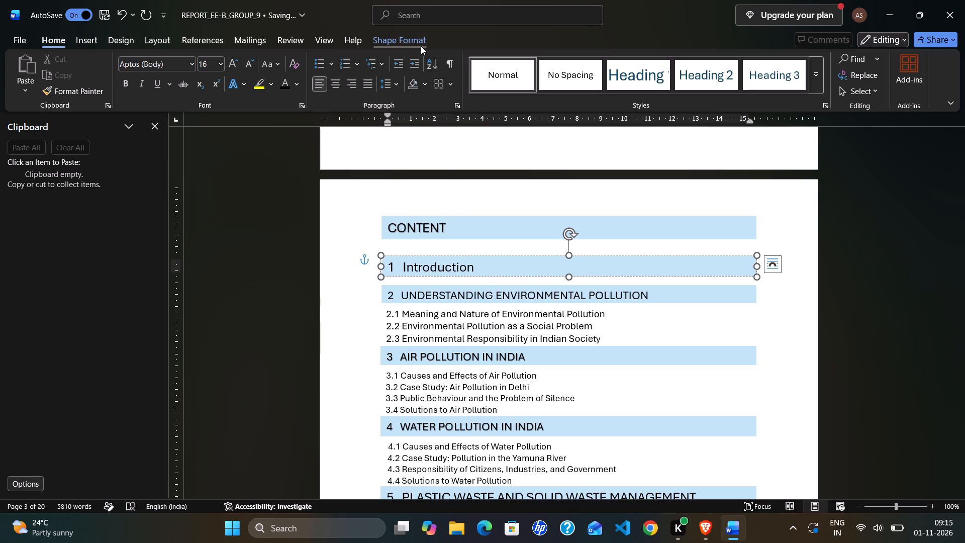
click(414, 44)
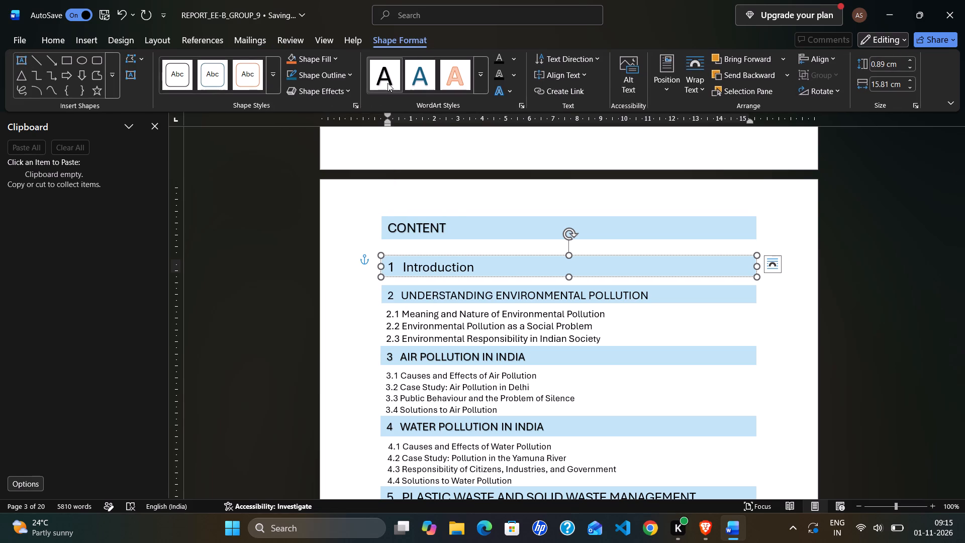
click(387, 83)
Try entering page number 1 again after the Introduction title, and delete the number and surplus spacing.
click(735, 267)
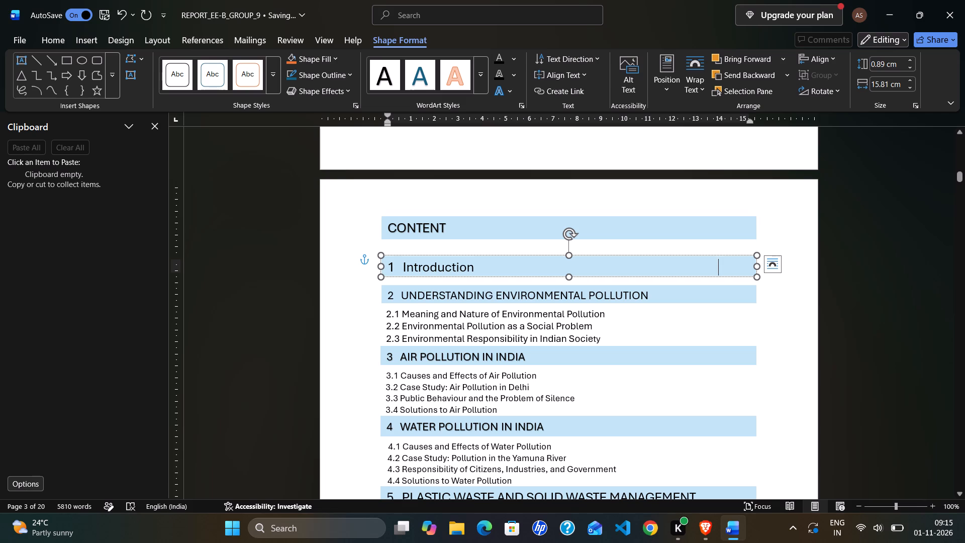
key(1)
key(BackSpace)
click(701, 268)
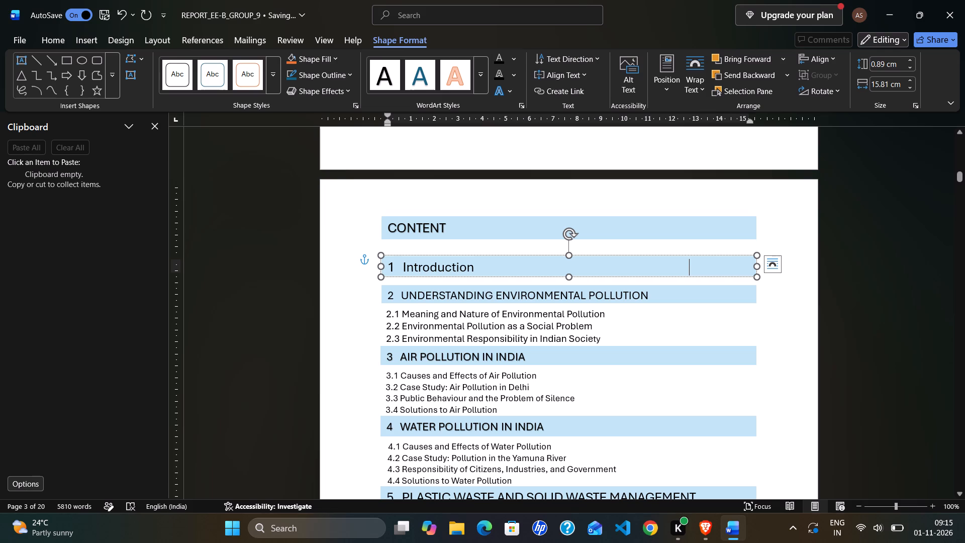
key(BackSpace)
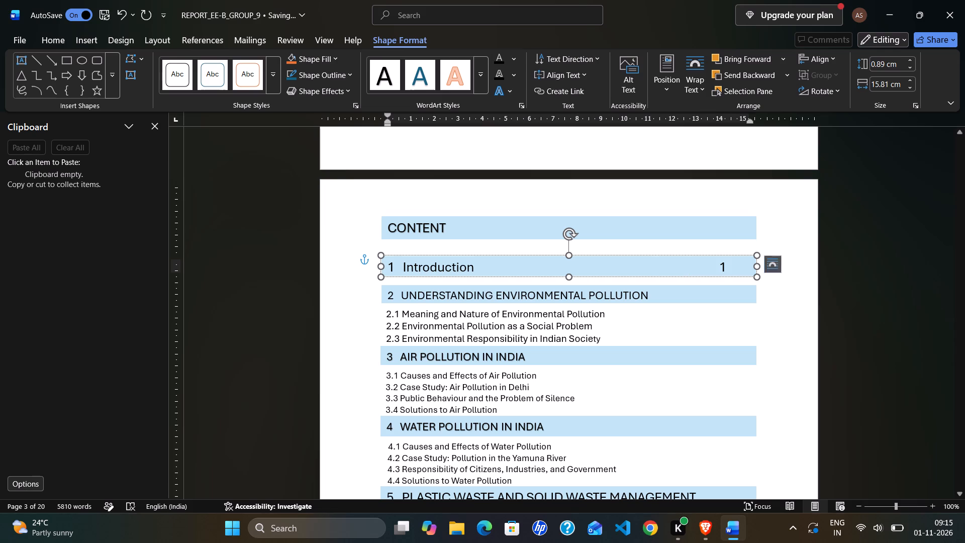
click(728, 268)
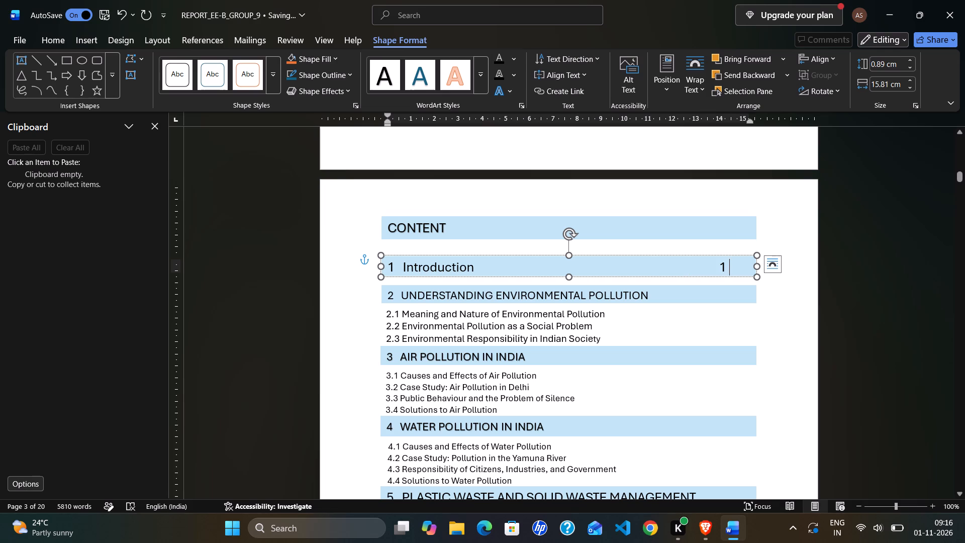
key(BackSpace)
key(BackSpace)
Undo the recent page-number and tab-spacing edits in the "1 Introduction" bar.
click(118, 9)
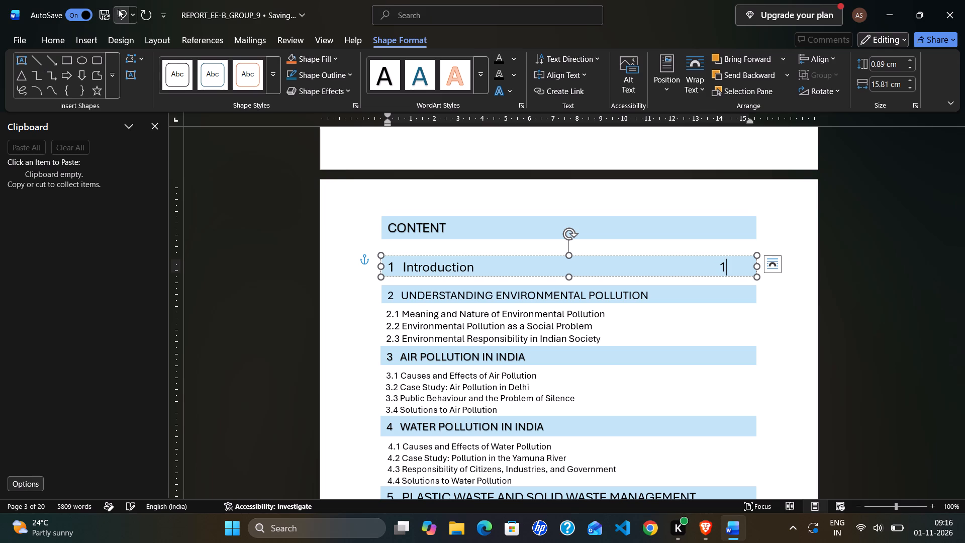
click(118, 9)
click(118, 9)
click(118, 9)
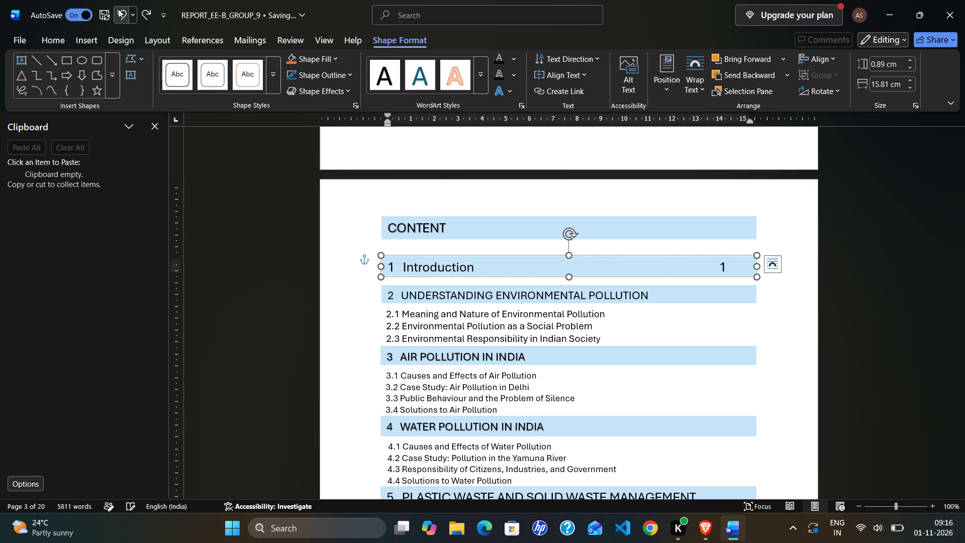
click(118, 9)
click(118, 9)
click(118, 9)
Add tab spacing after the Introduction title and enter page number 1 at the far end of its bar.
key(Tab)
key(Tab)
key(Tab)
key(Tab)
key(Tab)
key(Tab)
key(Tab)
key(Tab)
key(Tab)
key(Tab)
key(Tab)
key(BackSpace)
key(BackSpace)
key(Tab)
key(1)
key(Return)
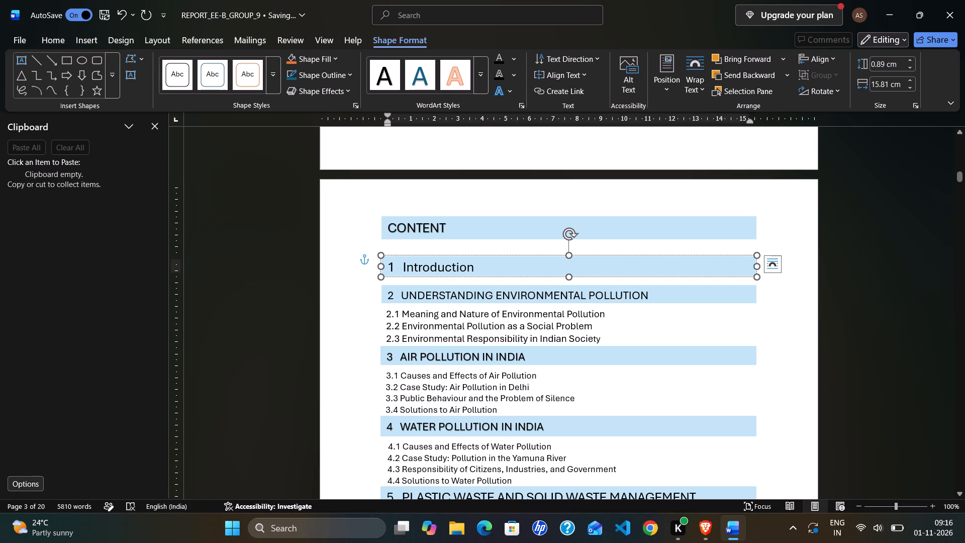
Widen the "1 Introduction" bar to about 16.5 cm, extending its far end slightly past the other heading bars.
drag(756, 266, 869, 269)
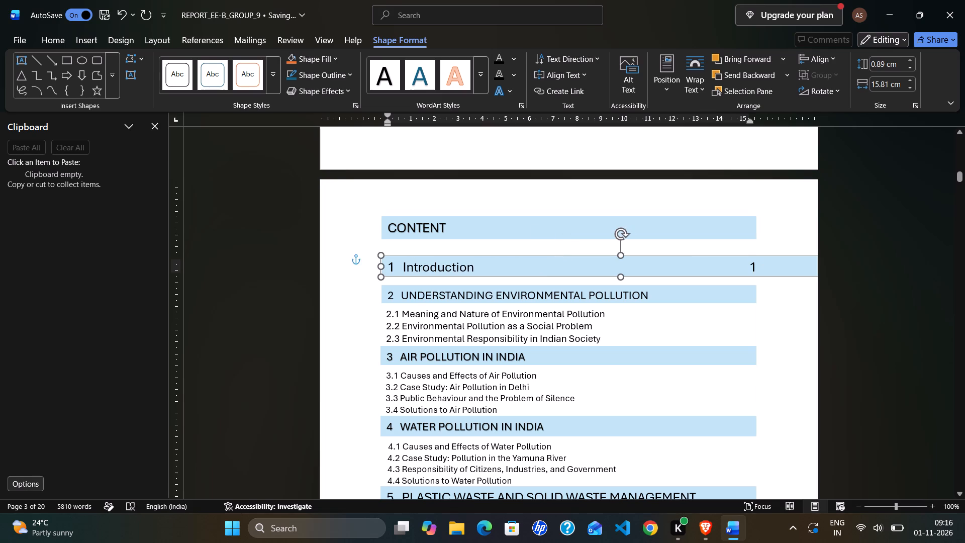
drag(869, 269, 746, 277)
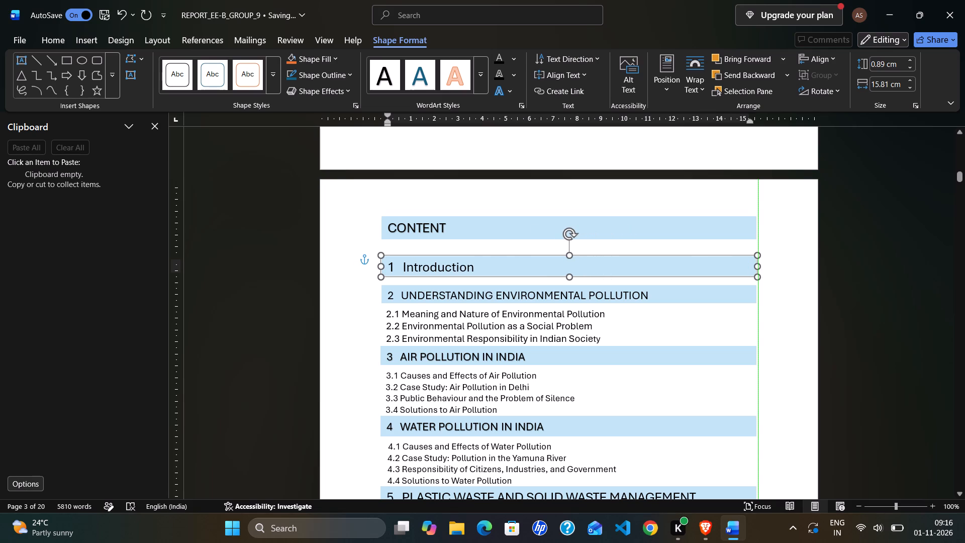
drag(746, 277, 745, 280)
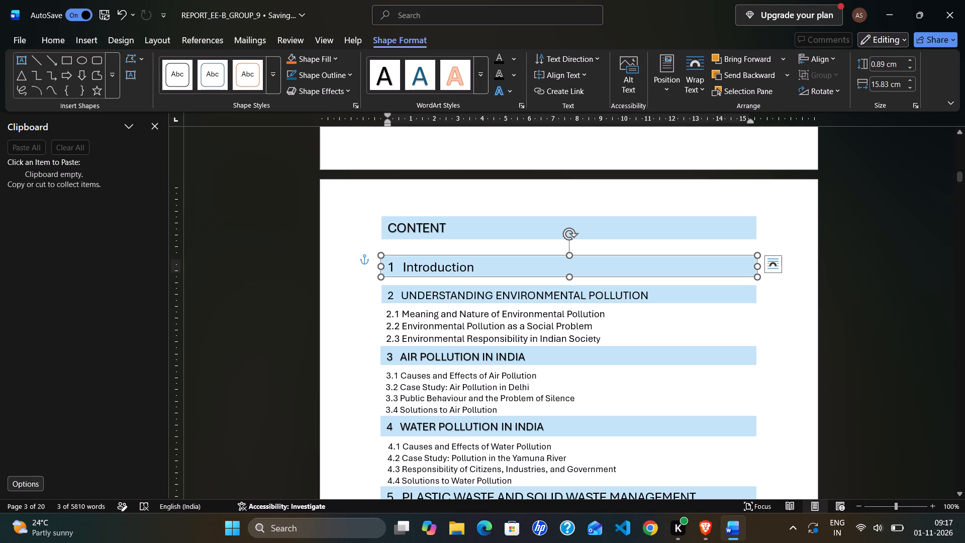
drag(758, 264, 773, 269)
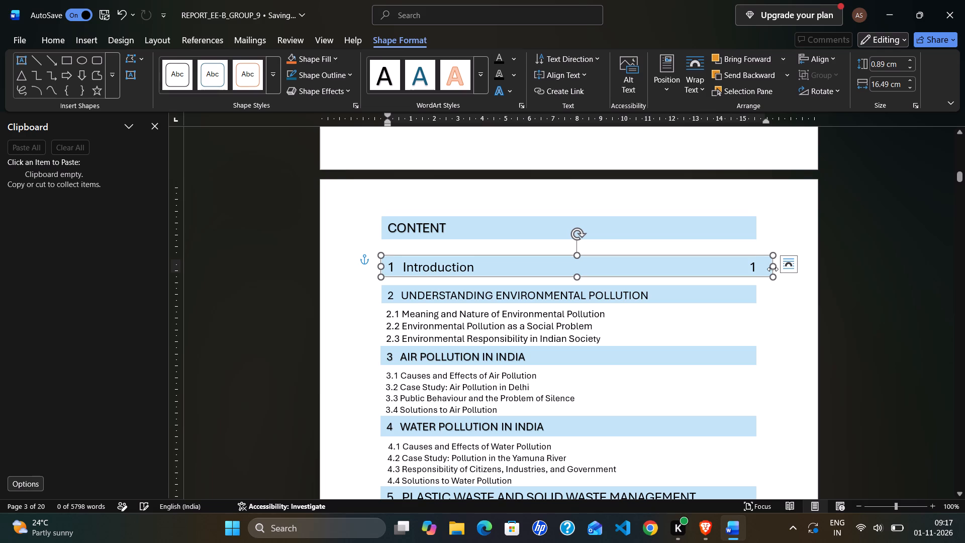
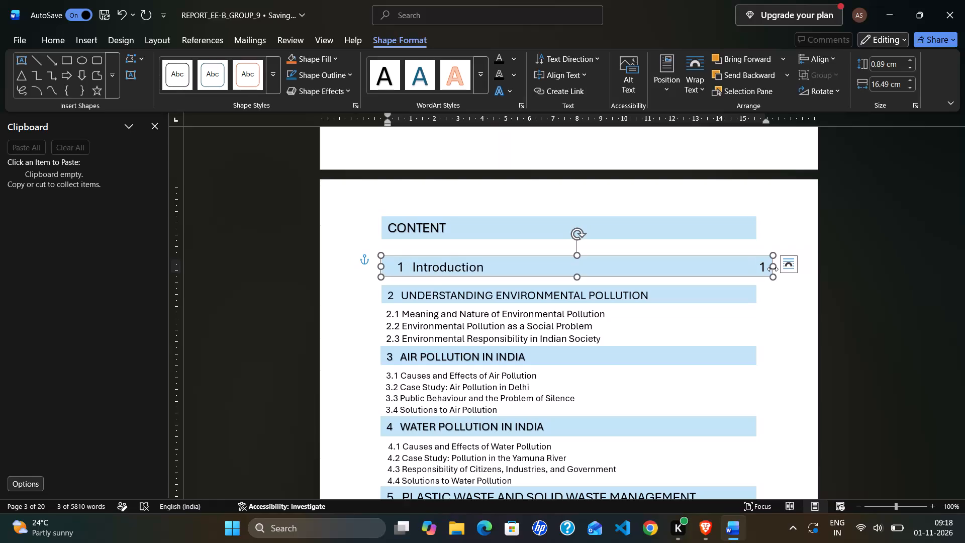
Narrow the "1 Introduction" bar to 15.81 cm to match the other heading bars, and left-align its text.
click(773, 269)
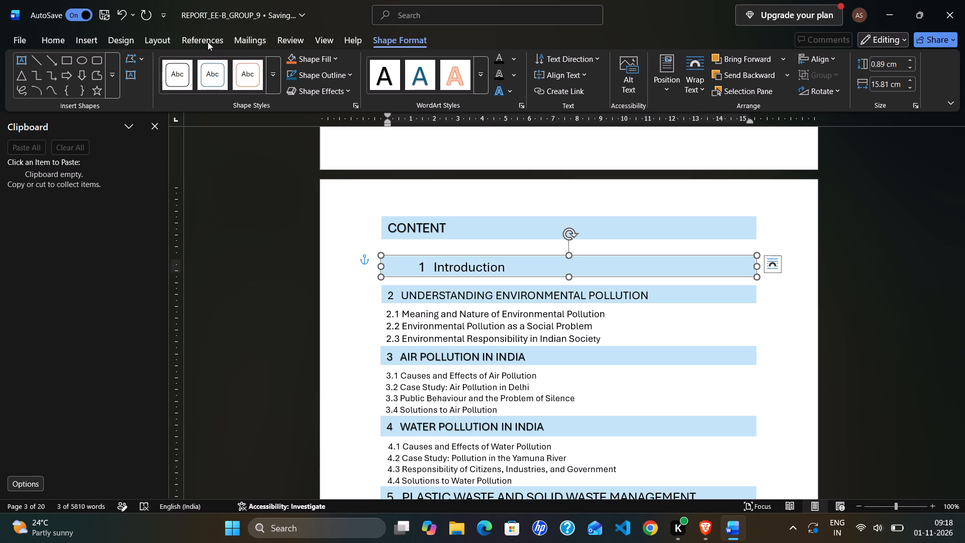
click(55, 40)
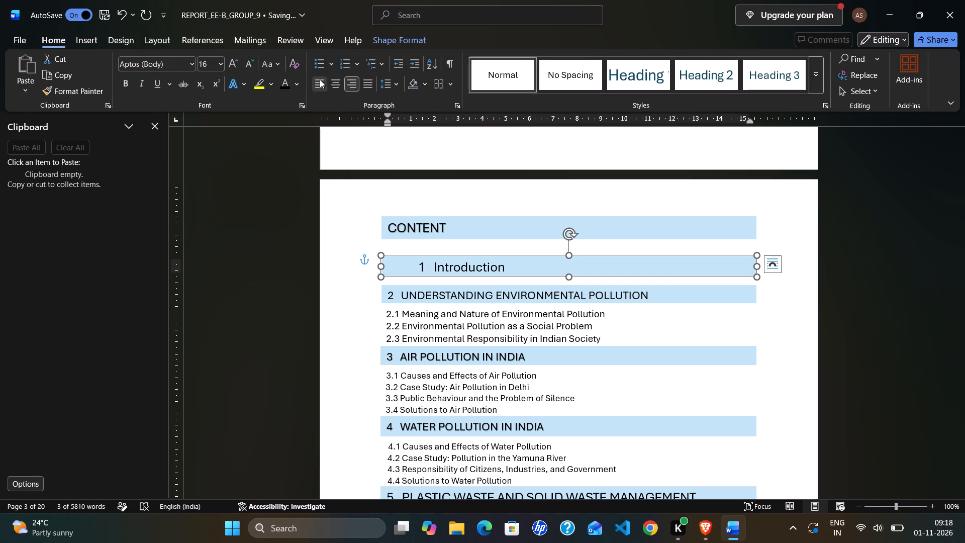
click(315, 84)
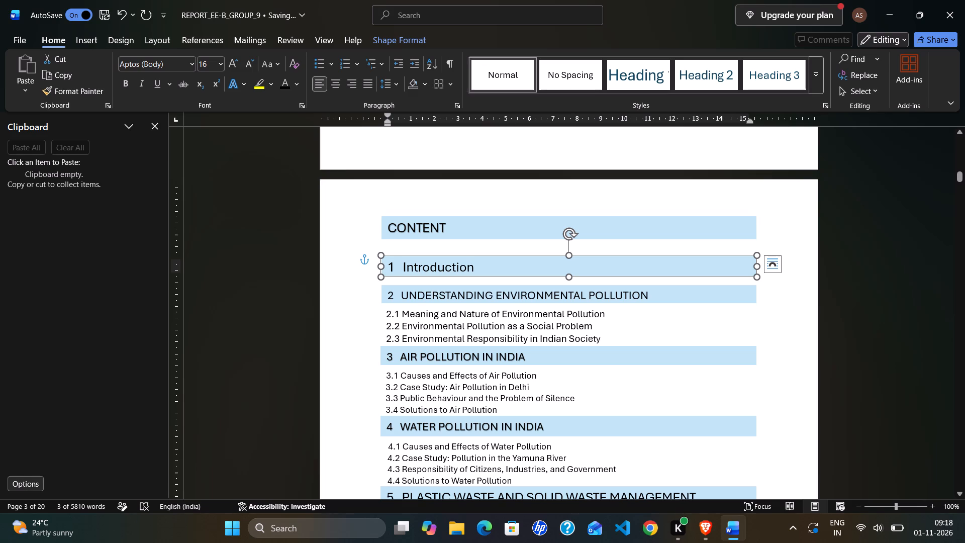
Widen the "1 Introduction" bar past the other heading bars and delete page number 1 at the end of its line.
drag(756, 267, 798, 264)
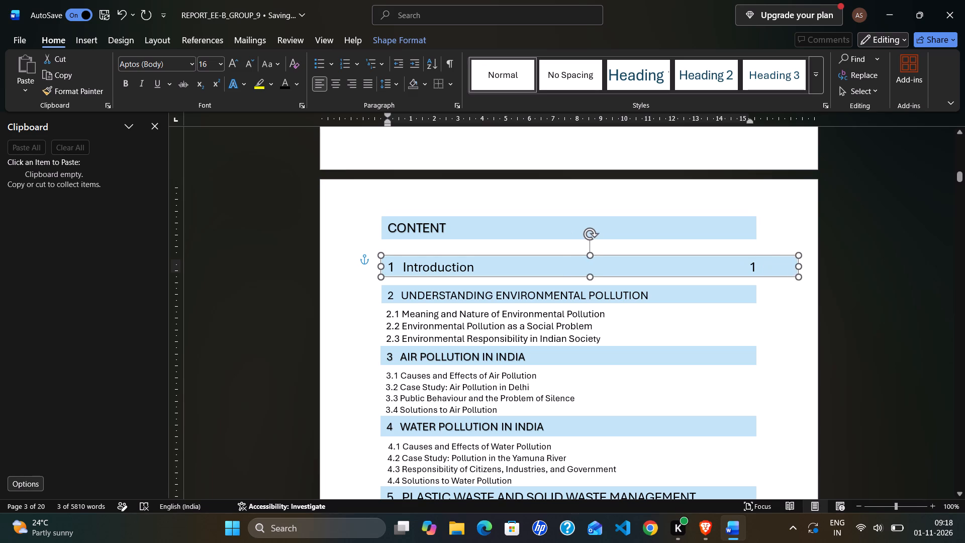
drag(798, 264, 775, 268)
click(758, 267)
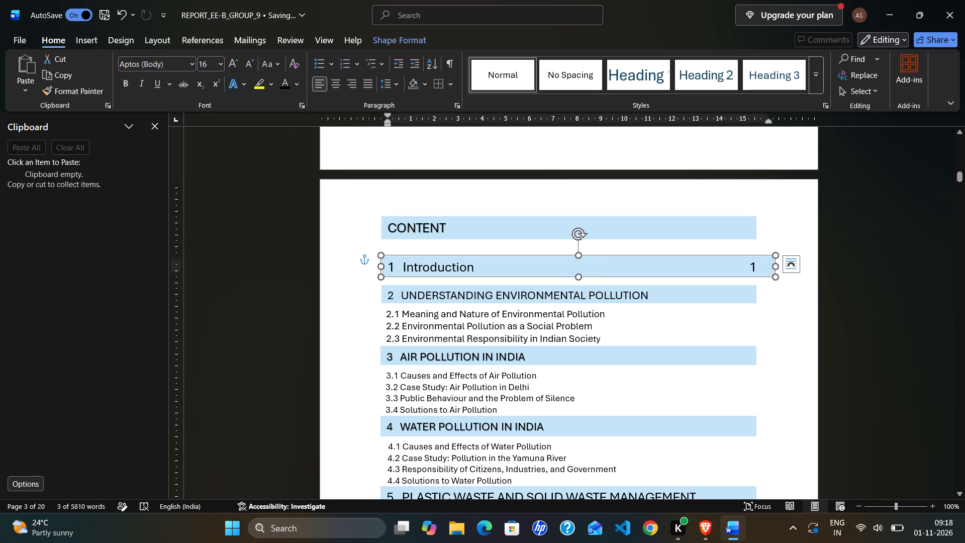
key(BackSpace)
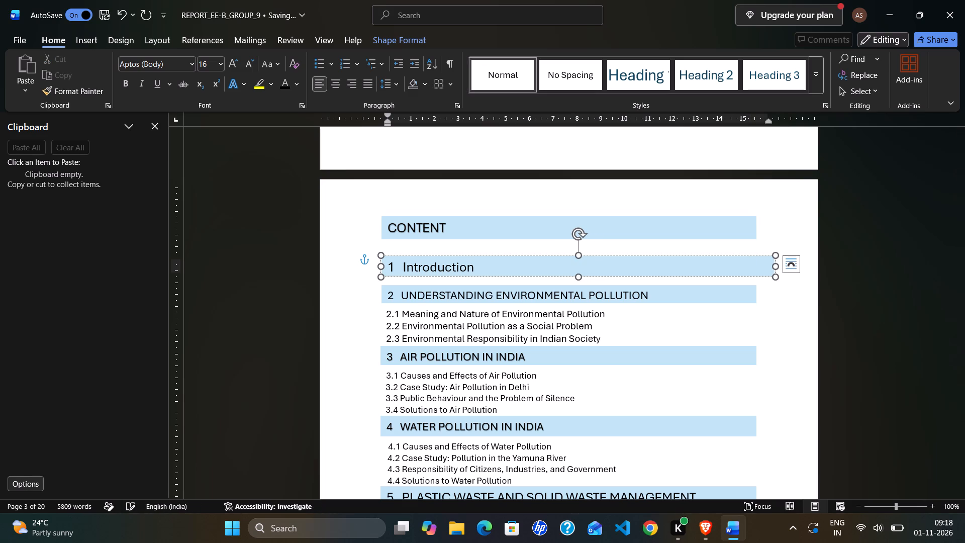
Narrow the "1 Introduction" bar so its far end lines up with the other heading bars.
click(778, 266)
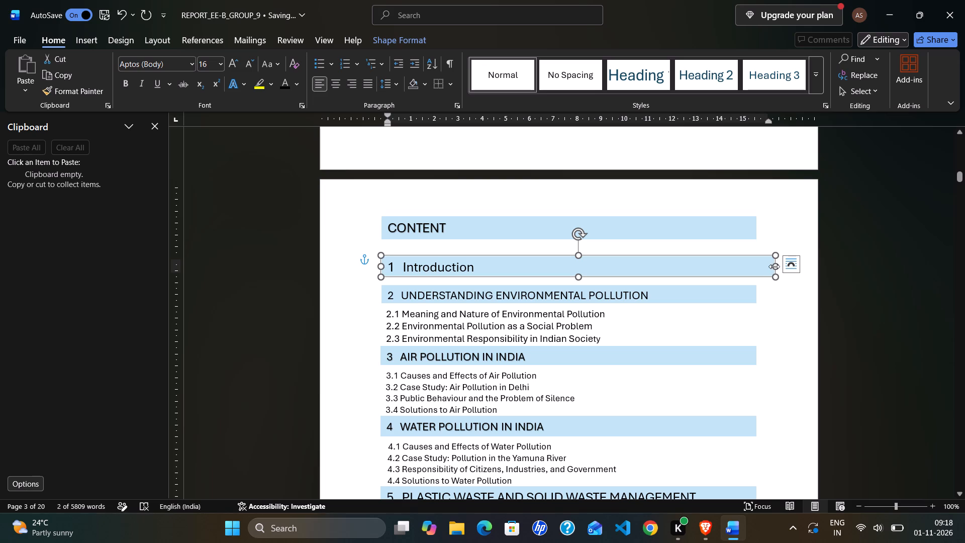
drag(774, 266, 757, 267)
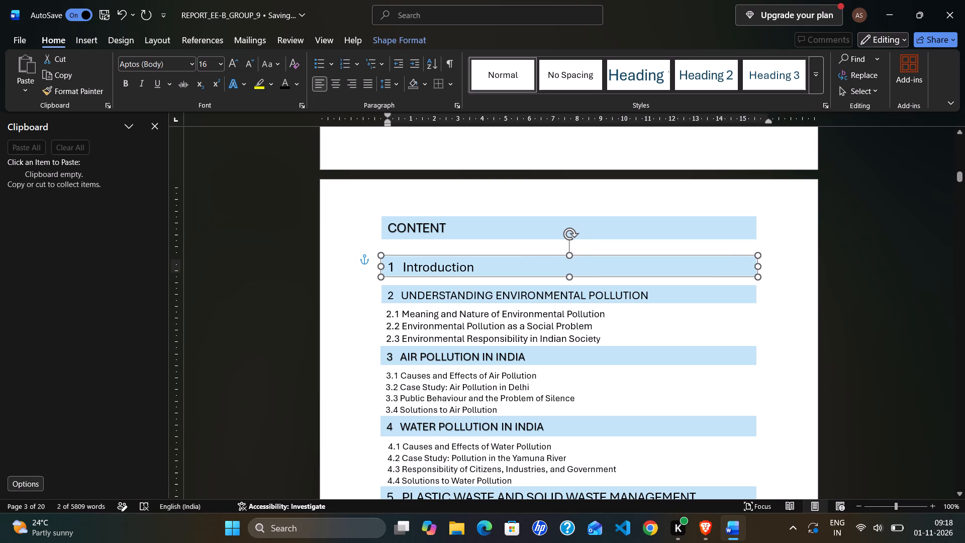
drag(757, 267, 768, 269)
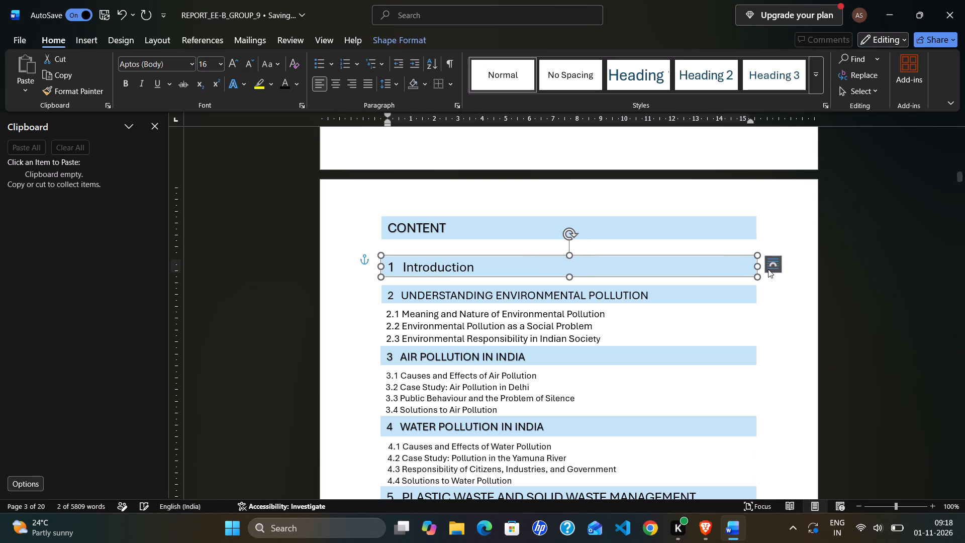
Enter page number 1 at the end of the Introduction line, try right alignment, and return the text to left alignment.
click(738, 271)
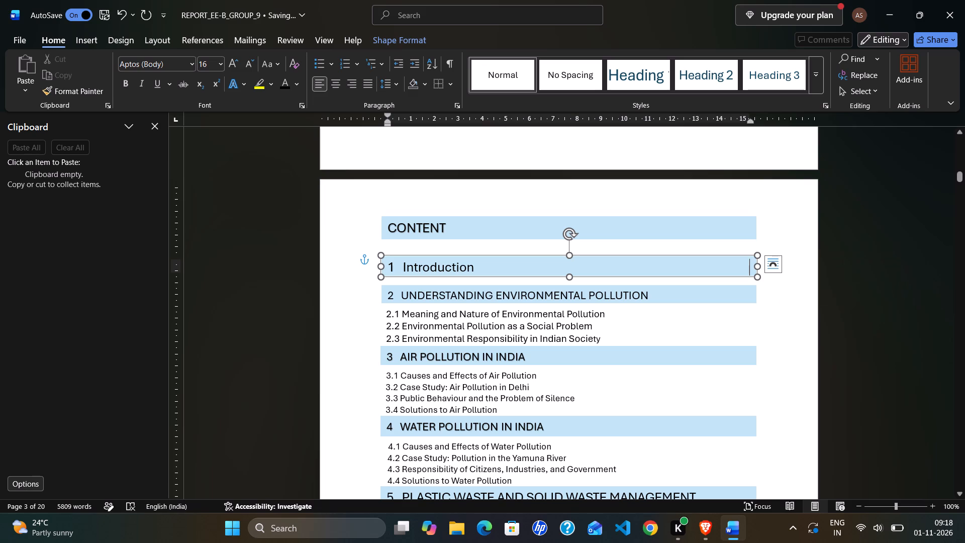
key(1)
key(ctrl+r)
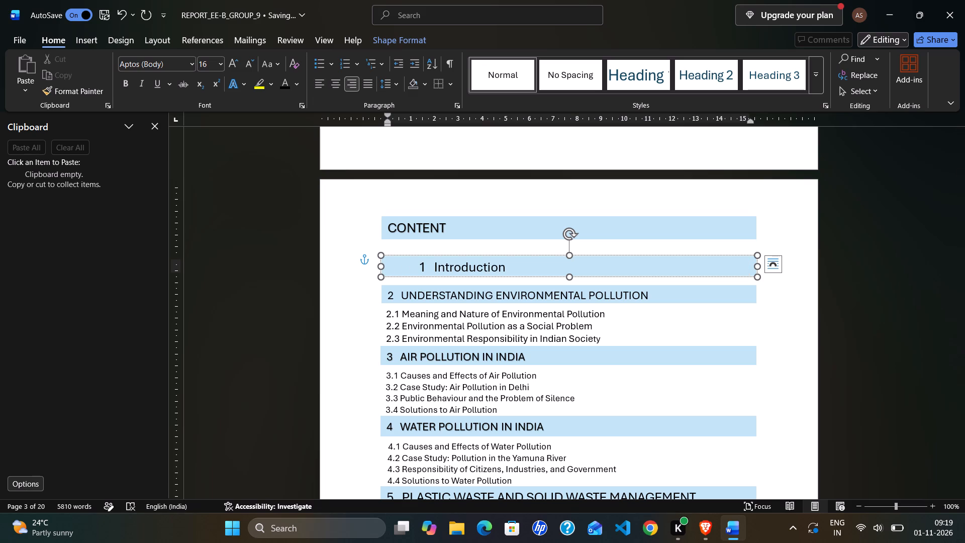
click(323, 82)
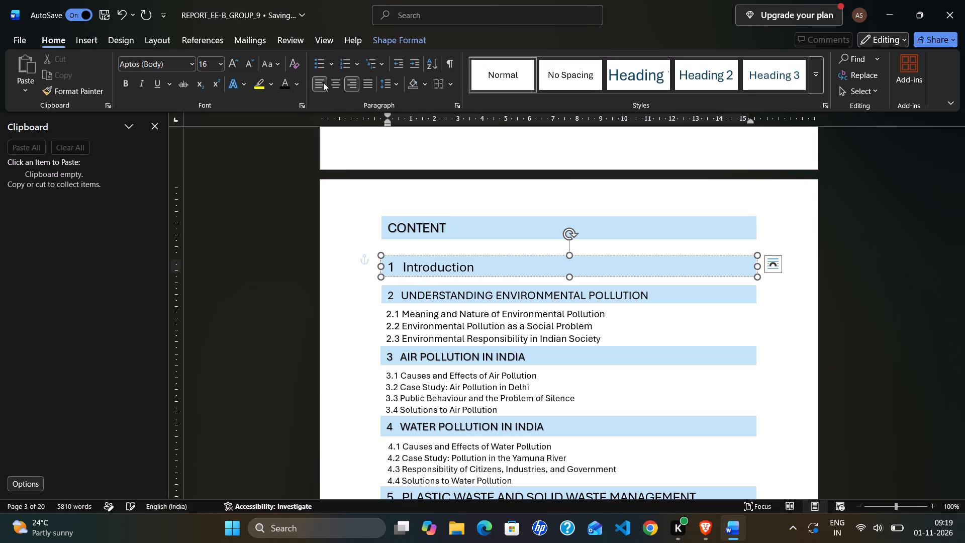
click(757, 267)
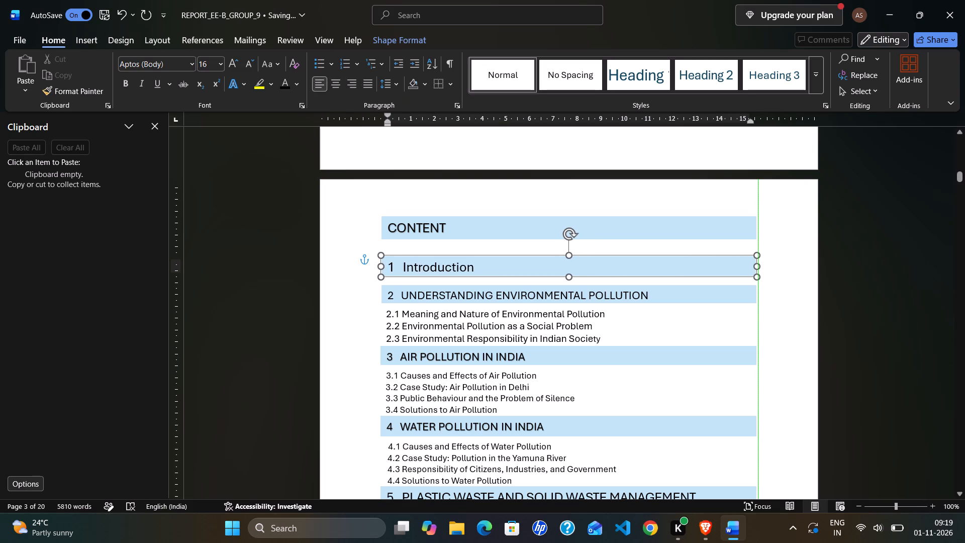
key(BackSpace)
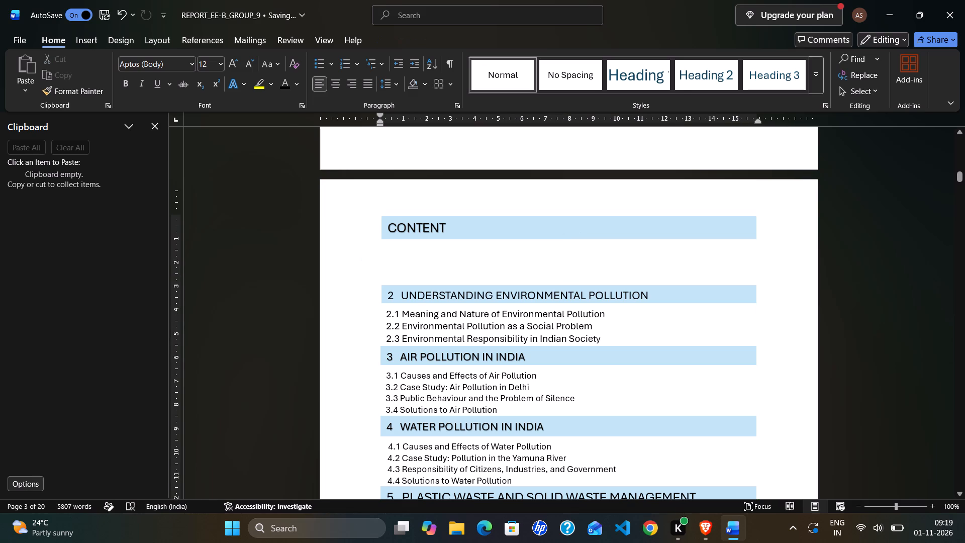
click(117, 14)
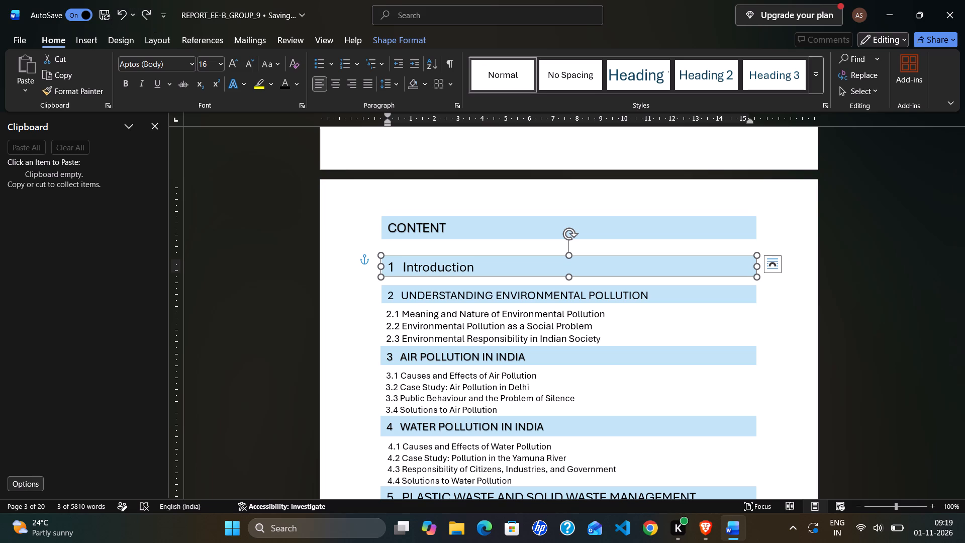
Delete page number 1 from the Introduction line, temporarily widening the bar and bringing it back to the other heading bars' width.
drag(755, 265, 774, 273)
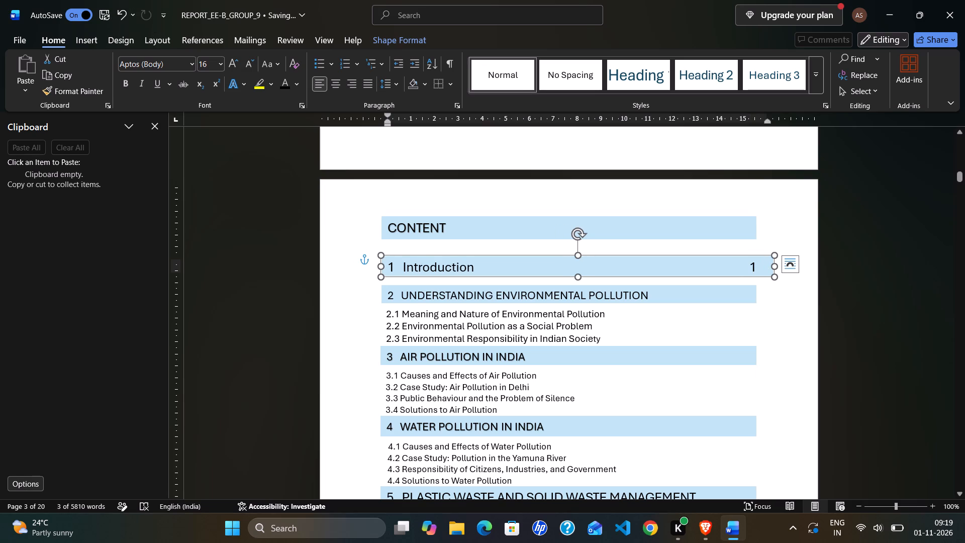
click(757, 269)
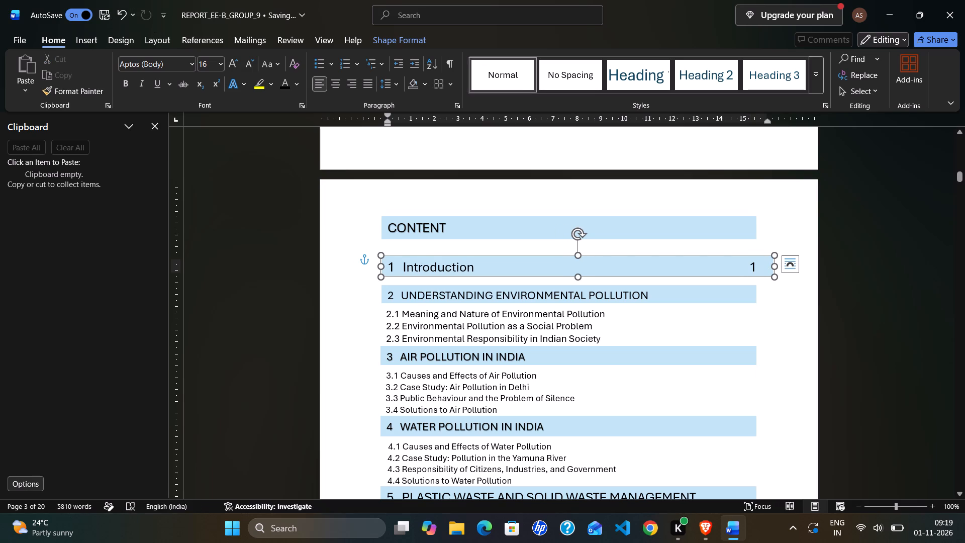
key(BackSpace)
drag(774, 265, 769, 265)
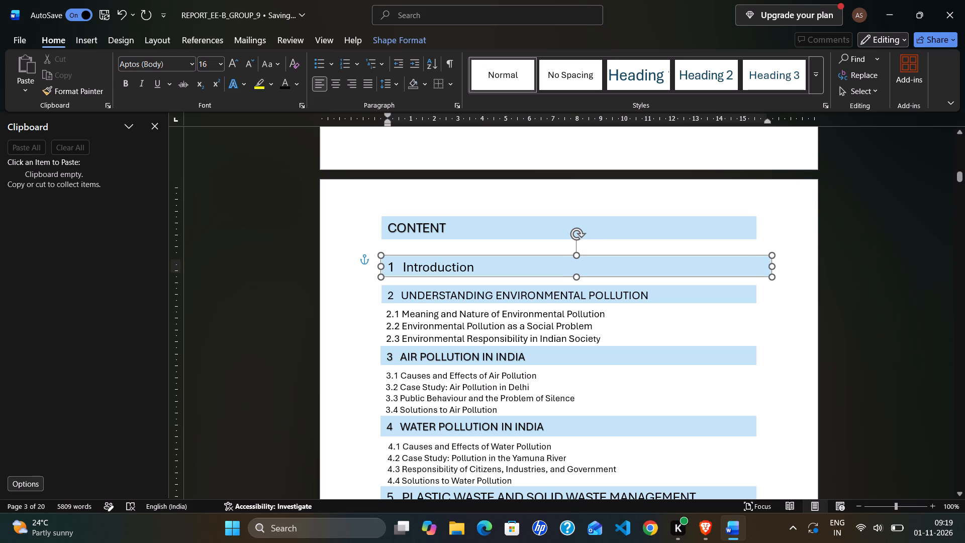
drag(769, 265, 769, 269)
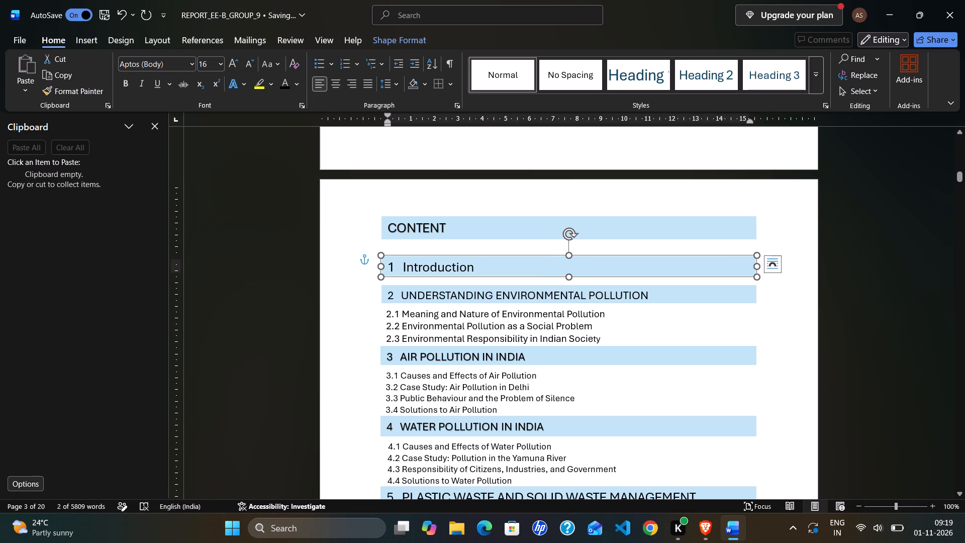
Insert tab spacing after the Introduction title toward the far end of its bar, removing the surplus tabs.
click(484, 267)
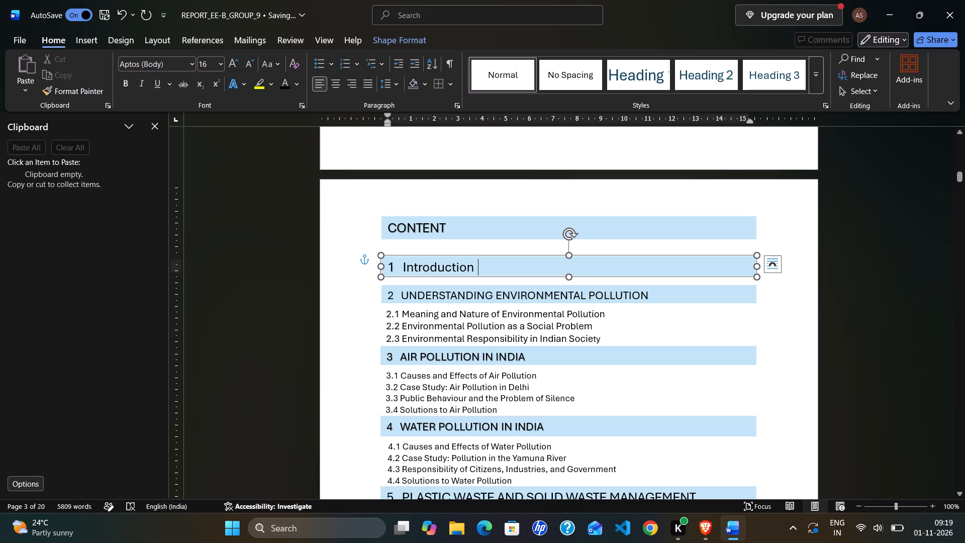
key(Tab)
key(Tab)
key(Tab)
key(Tab)
key(Tab)
key(Tab)
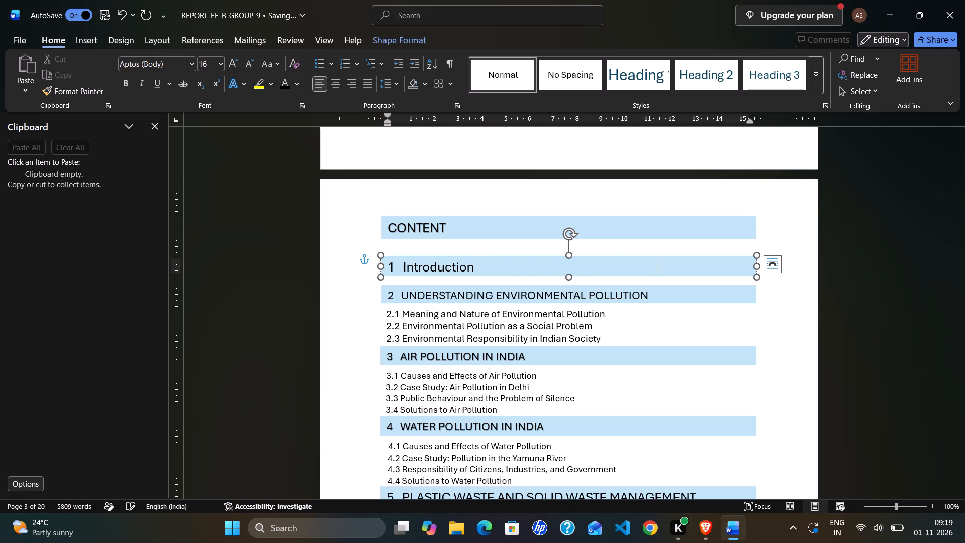
key(Tab)
key(Tab)
key(Tab)
key(Tab)
key(BackSpace)
key(BackSpace)
Pad the Introduction line with spaces up to the bar's far end and enter page number 1.
key(space)
key(space)
key(space)
key(space)
key(space)
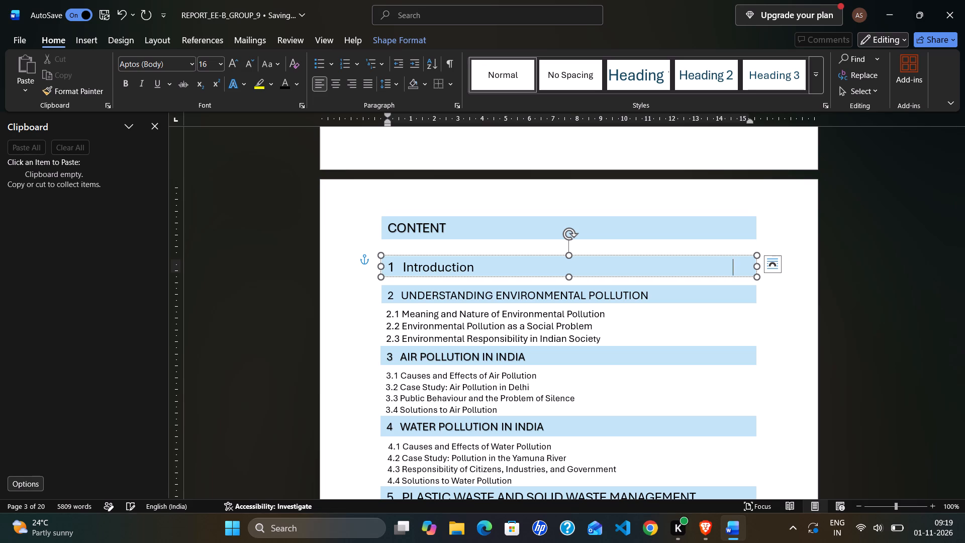
key(space)
key(space)
key(space)
key(space)
key(space)
key(1)
key(BackSpace)
key(BackSpace)
key(1)
key(BackSpace)
key(1)
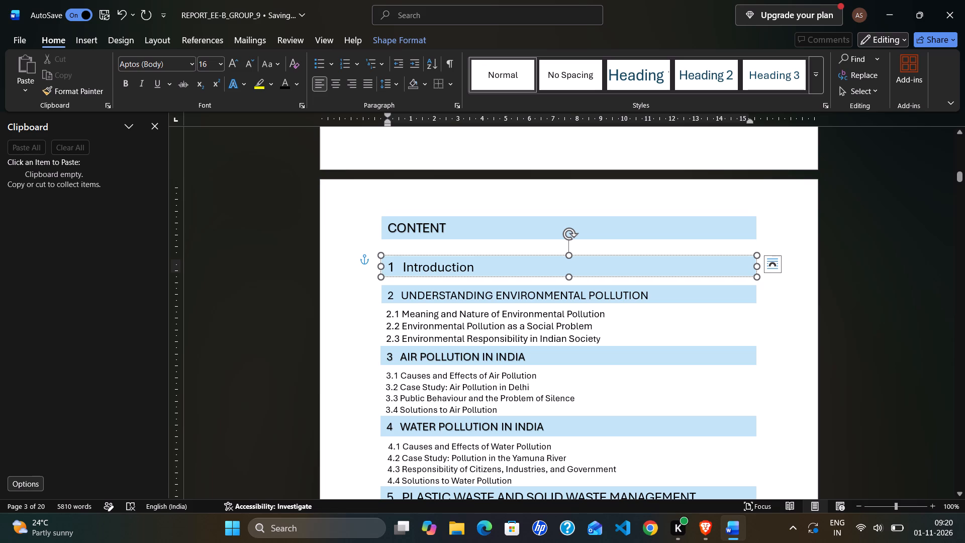
Right-align the text in the "1 Introduction" bar.
click(349, 83)
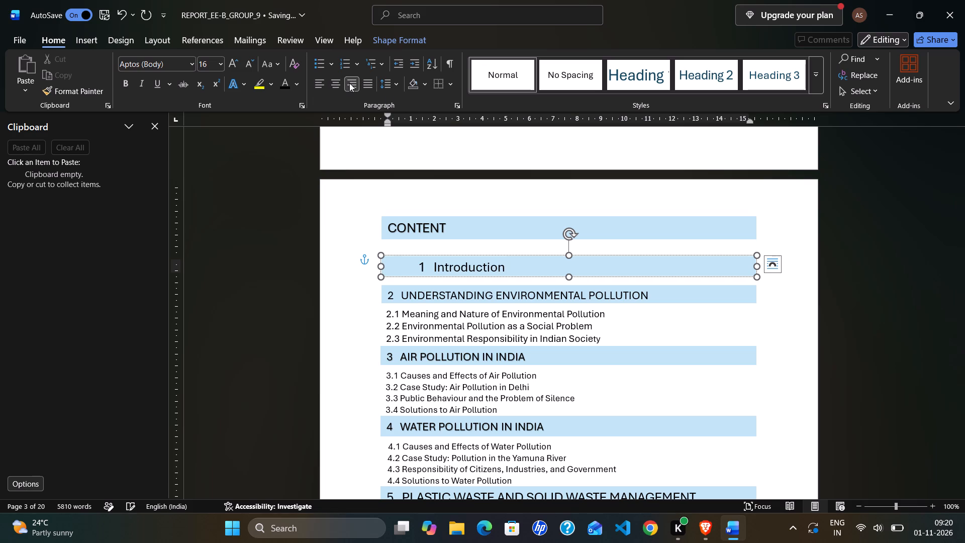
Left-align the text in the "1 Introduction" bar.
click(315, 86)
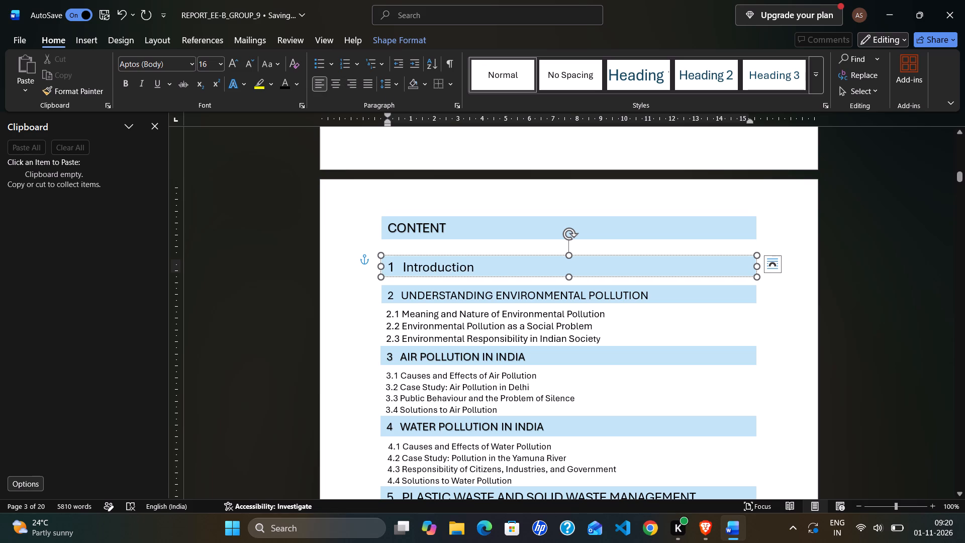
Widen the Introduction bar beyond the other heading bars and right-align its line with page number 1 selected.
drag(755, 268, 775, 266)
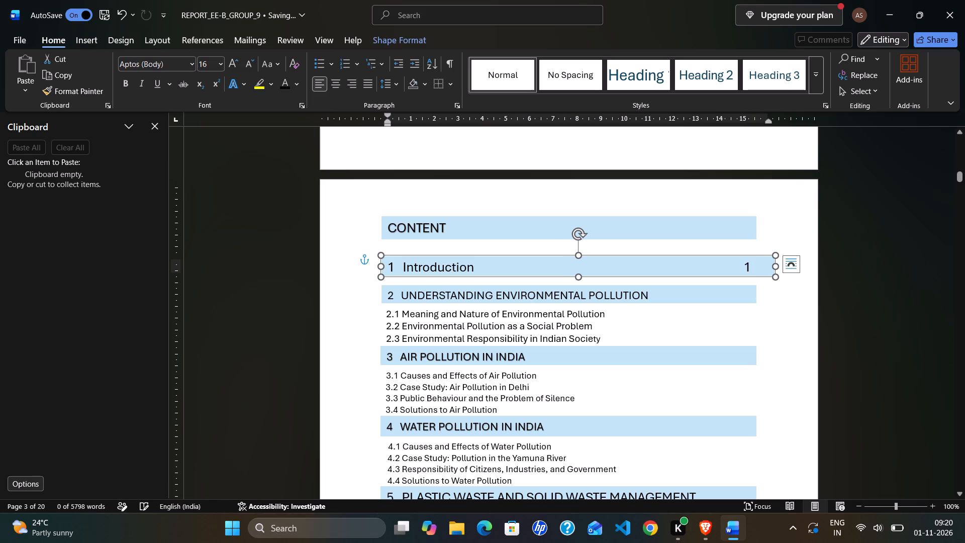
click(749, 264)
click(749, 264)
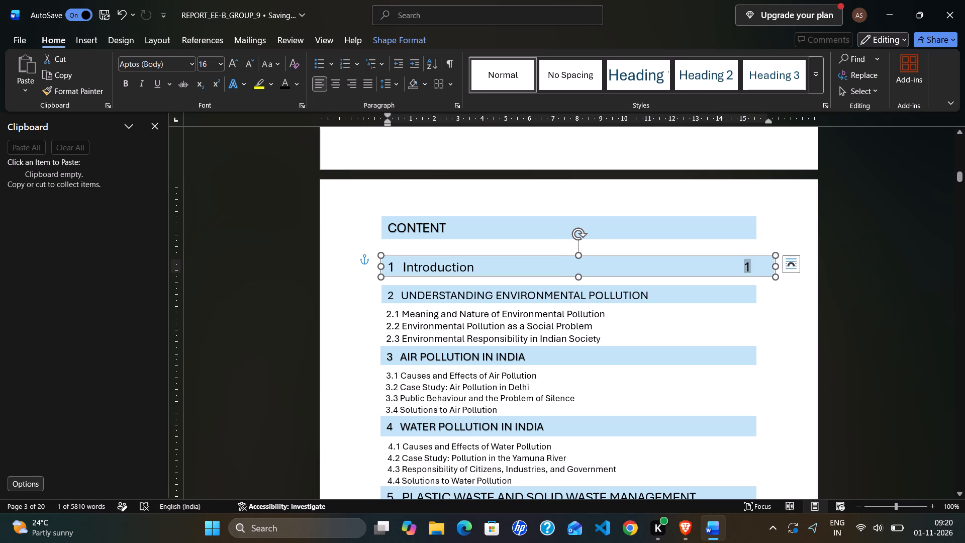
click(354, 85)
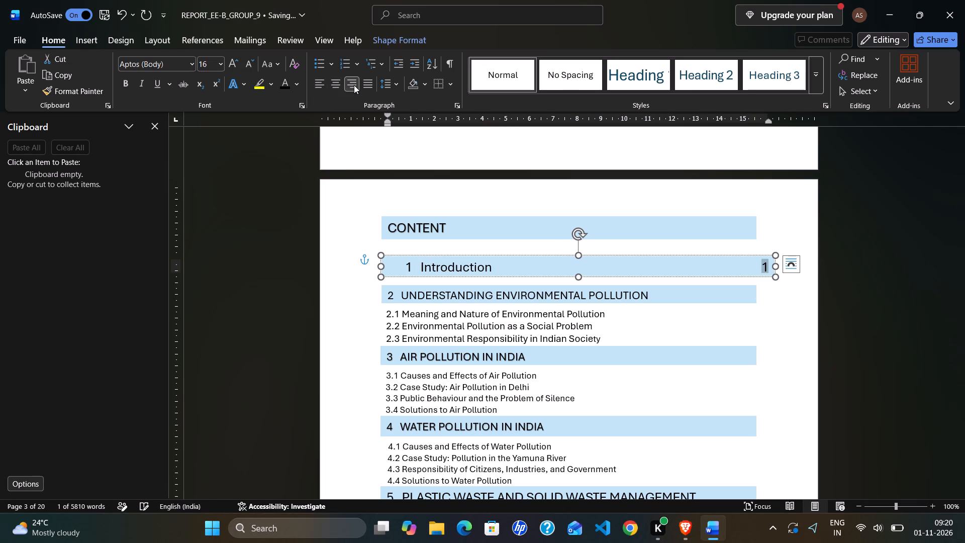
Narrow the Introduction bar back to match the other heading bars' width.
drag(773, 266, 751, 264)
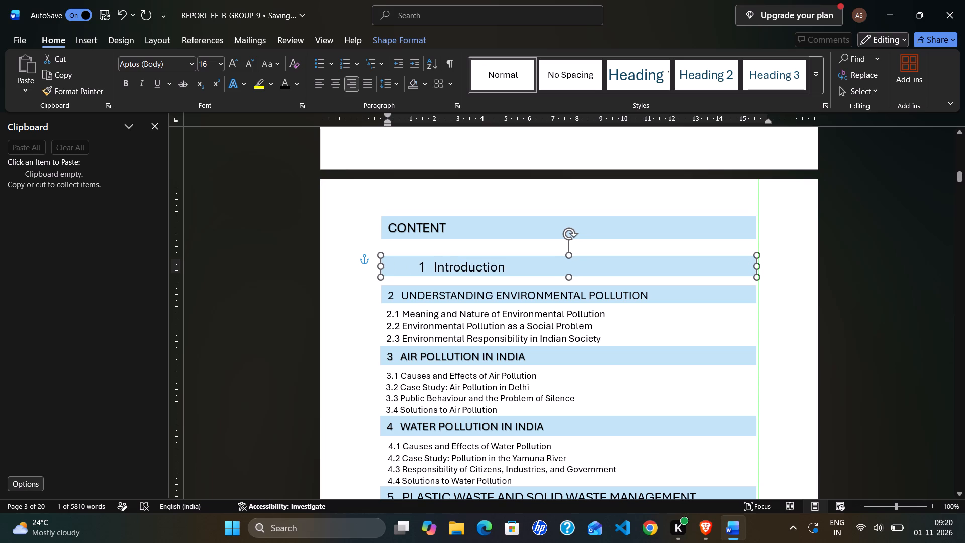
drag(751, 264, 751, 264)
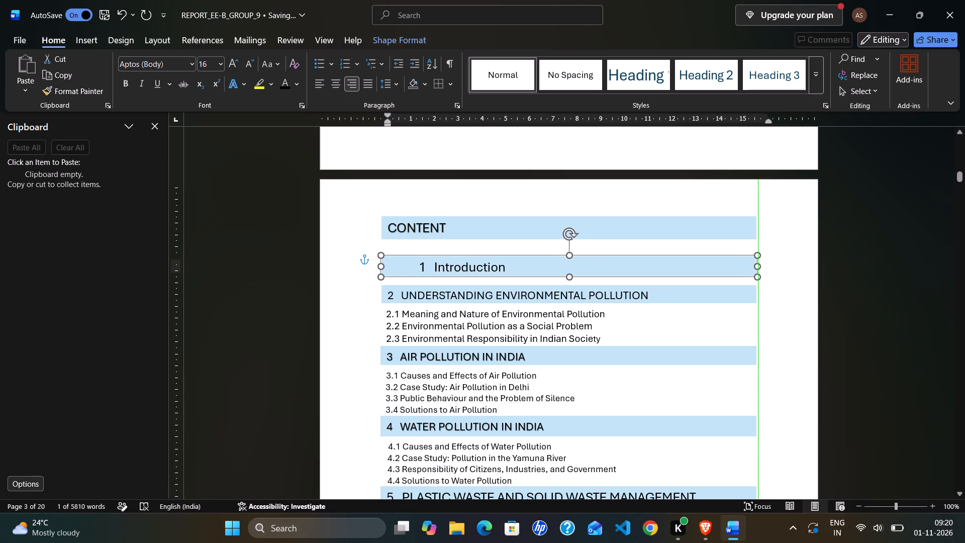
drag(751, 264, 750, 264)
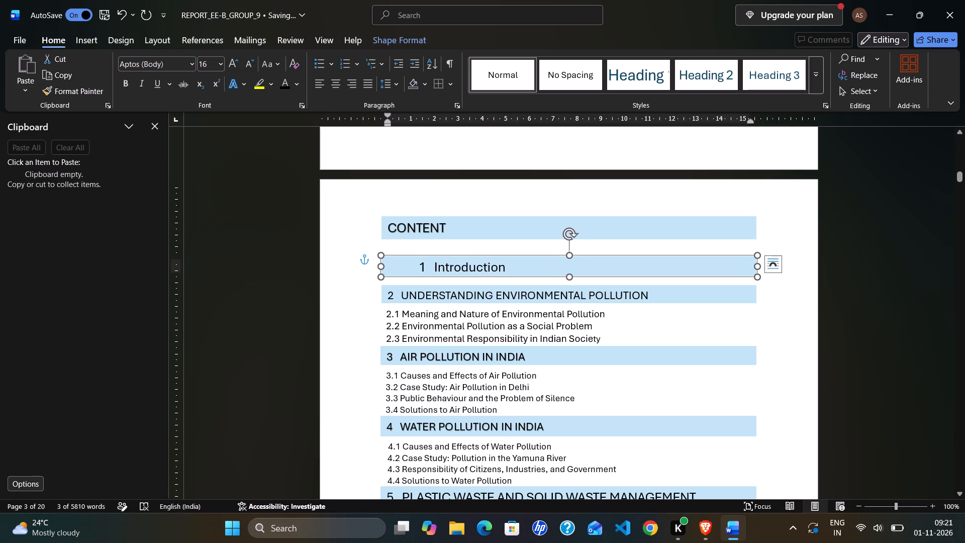
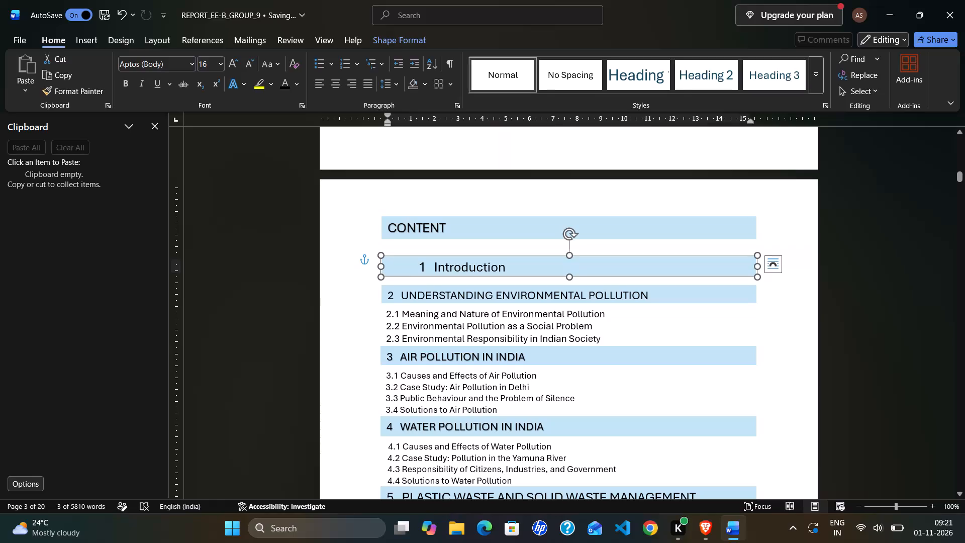
Set the Introduction line on the CONTENT page to no border.
click(451, 84)
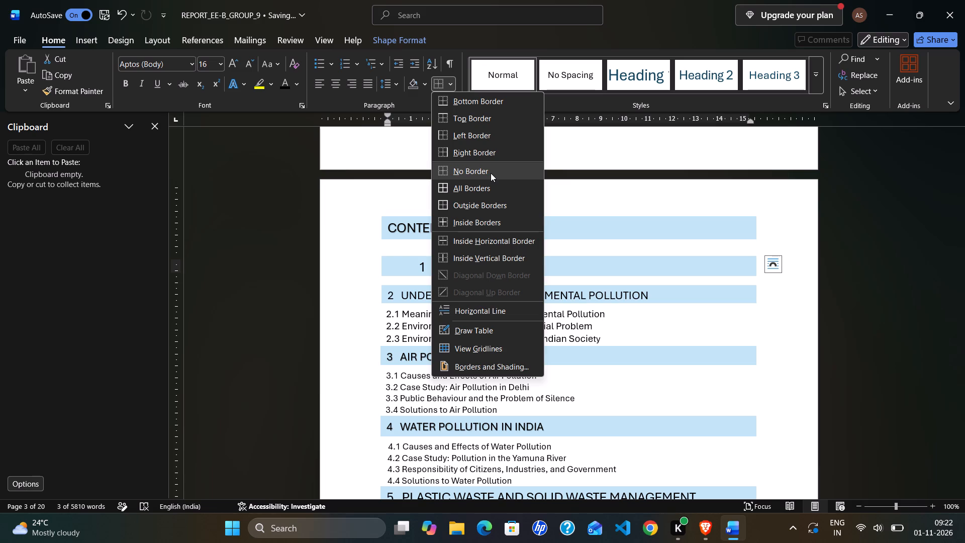
click(491, 173)
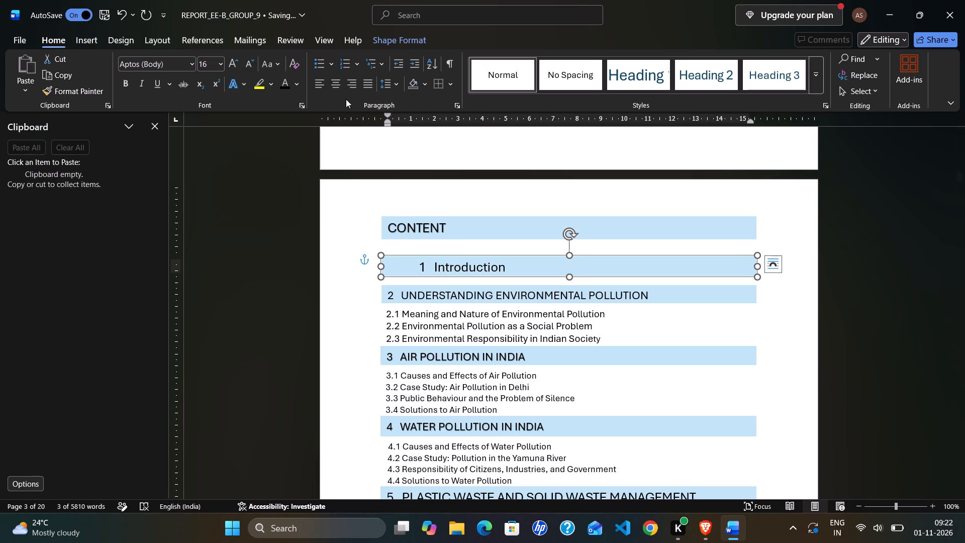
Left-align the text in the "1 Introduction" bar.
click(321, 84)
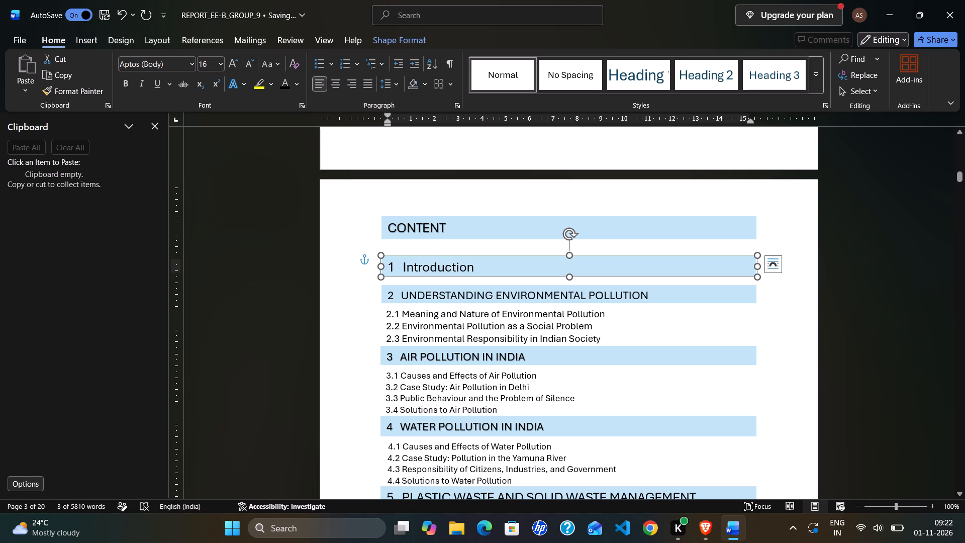
Widen the Introduction bar beyond the other heading bars and delete the page number 1 at the end of its line.
drag(752, 269, 762, 267)
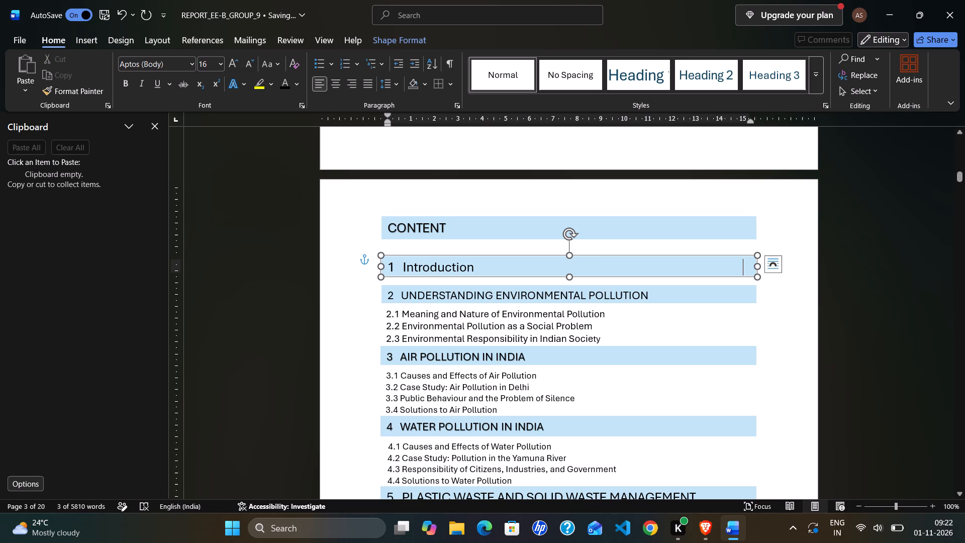
click(760, 266)
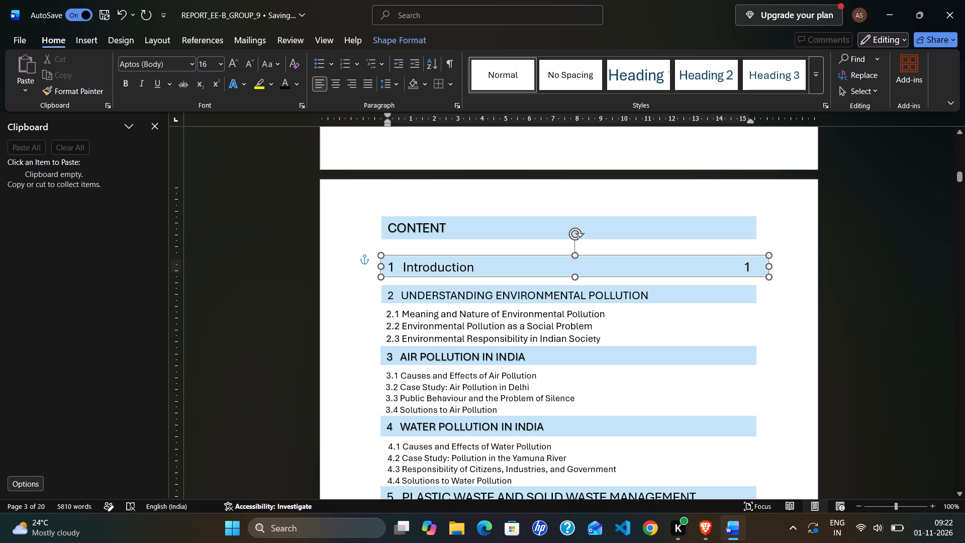
click(752, 269)
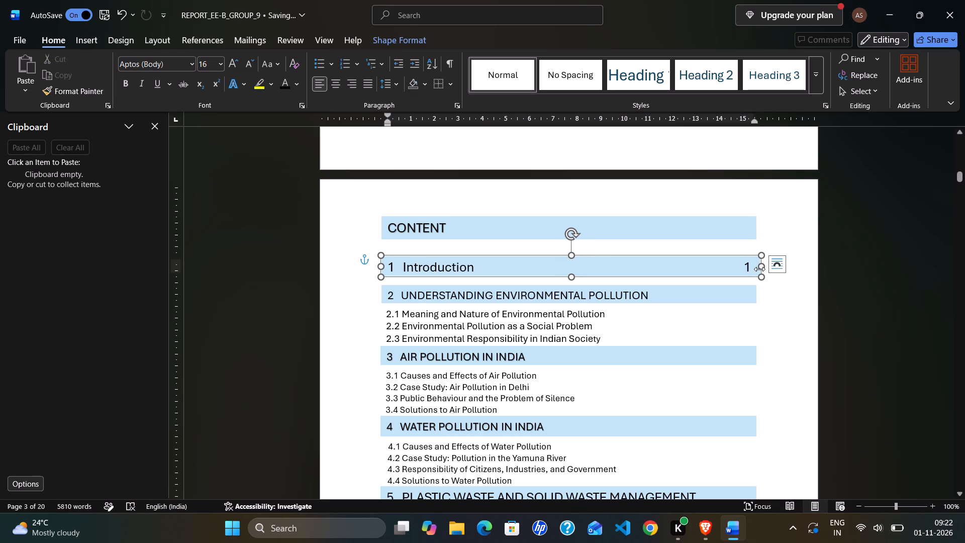
drag(759, 266, 752, 266)
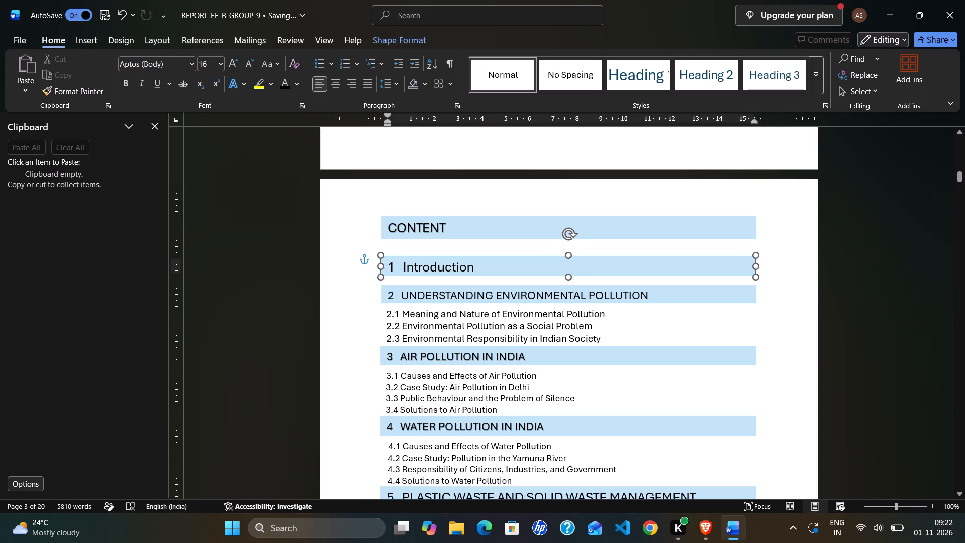
drag(752, 266, 763, 264)
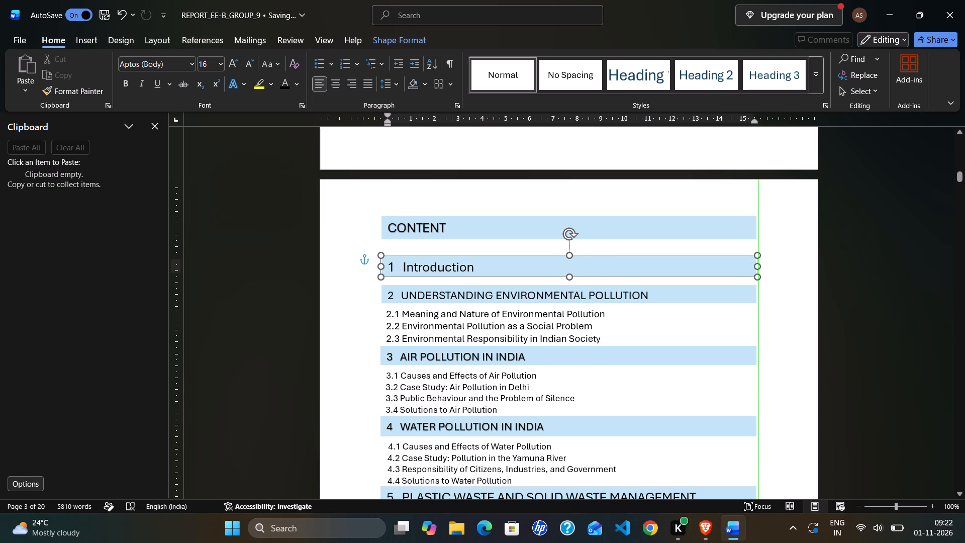
drag(763, 264, 766, 277)
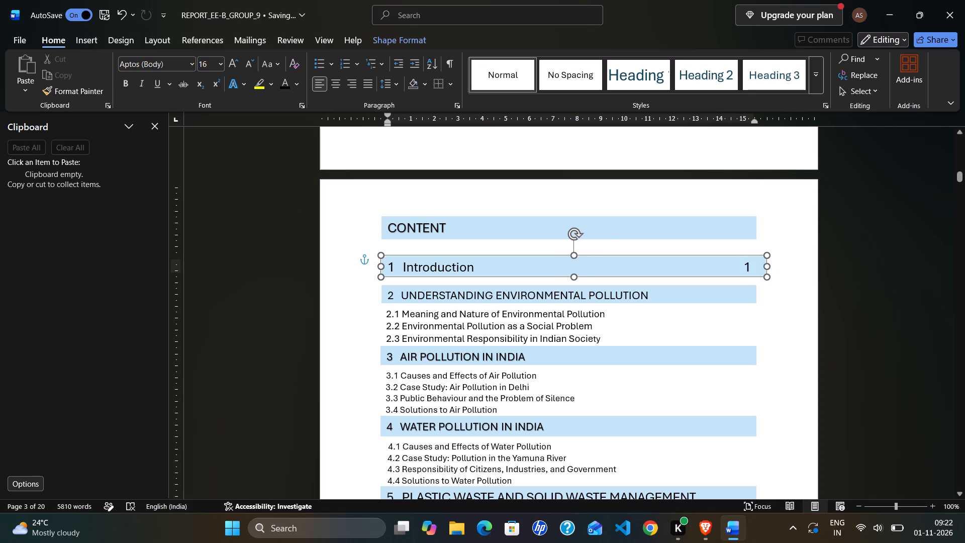
drag(766, 277, 772, 279)
click(755, 268)
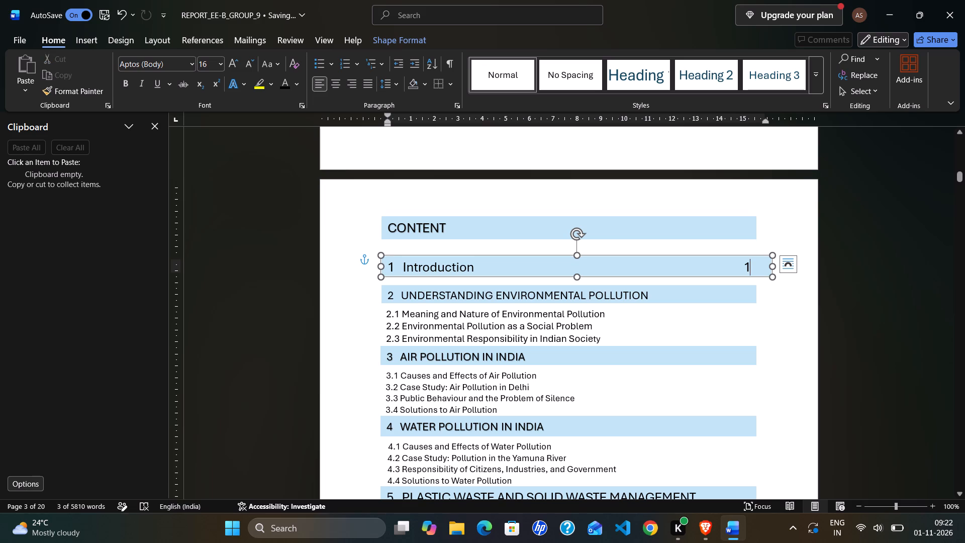
key(BackSpace)
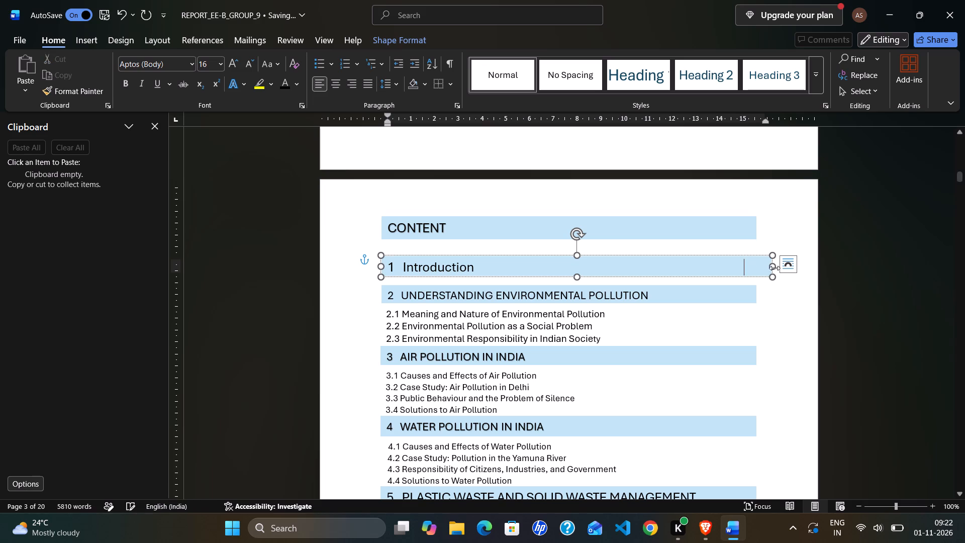
Narrow the Introduction bar back to match the width of the other heading bars.
drag(771, 267, 751, 267)
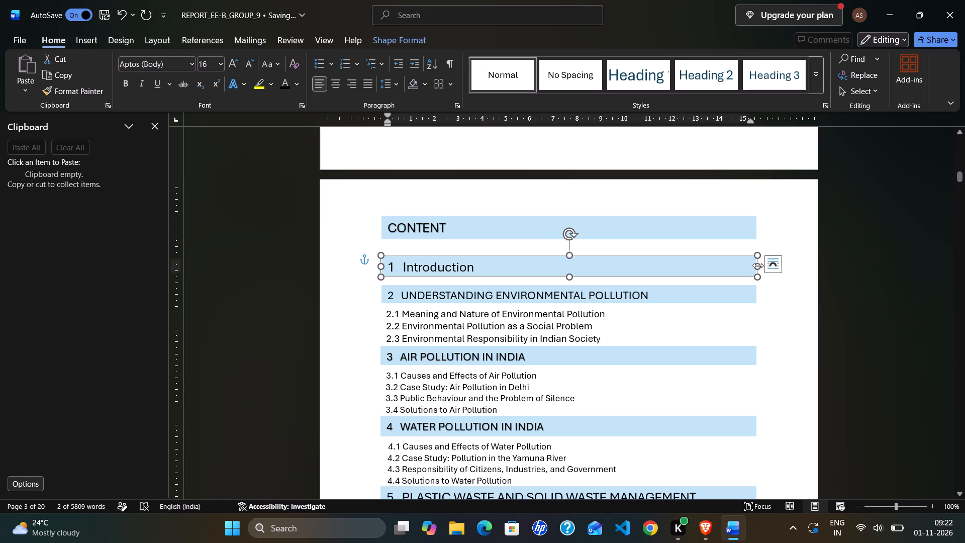
drag(758, 265, 751, 266)
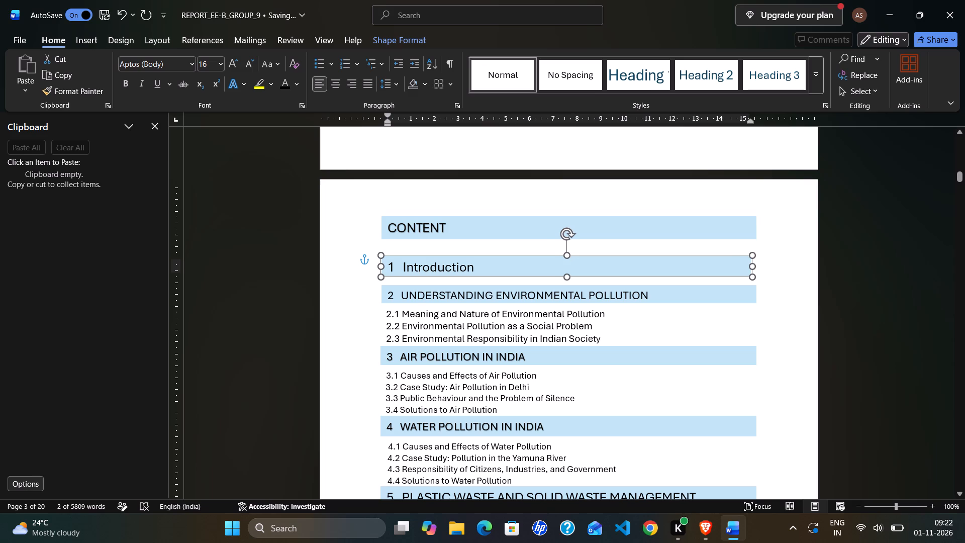
drag(751, 266, 735, 269)
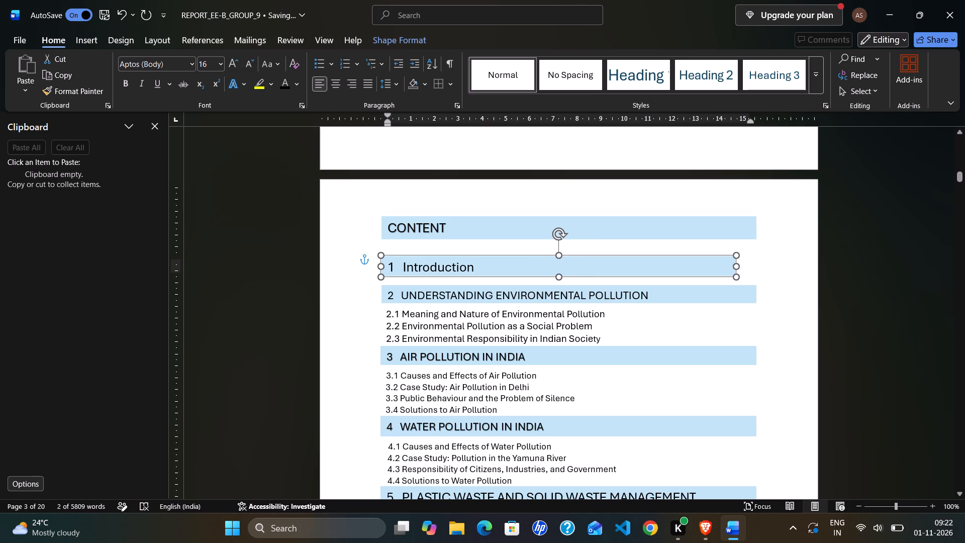
drag(735, 269, 766, 259)
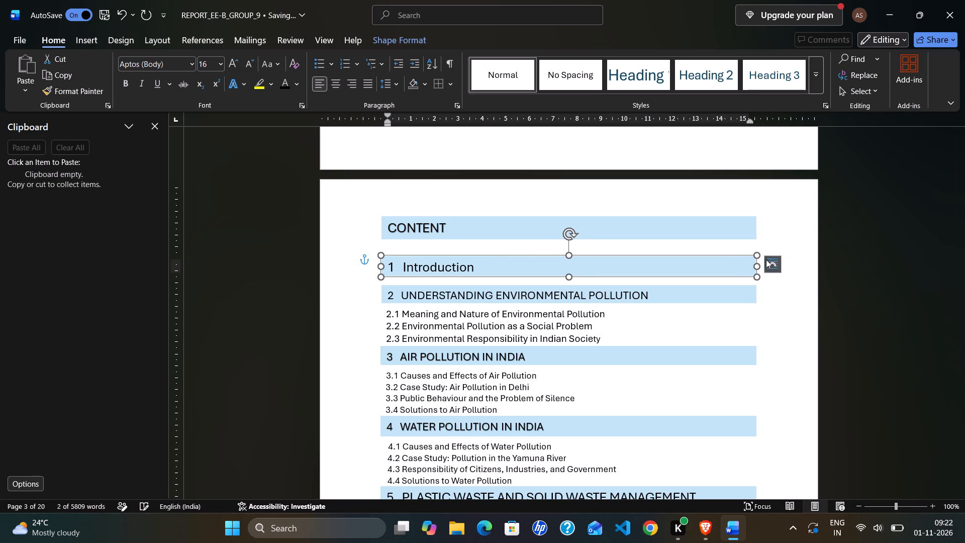
Enter page number 1 near the far end of the Introduction line.
click(704, 269)
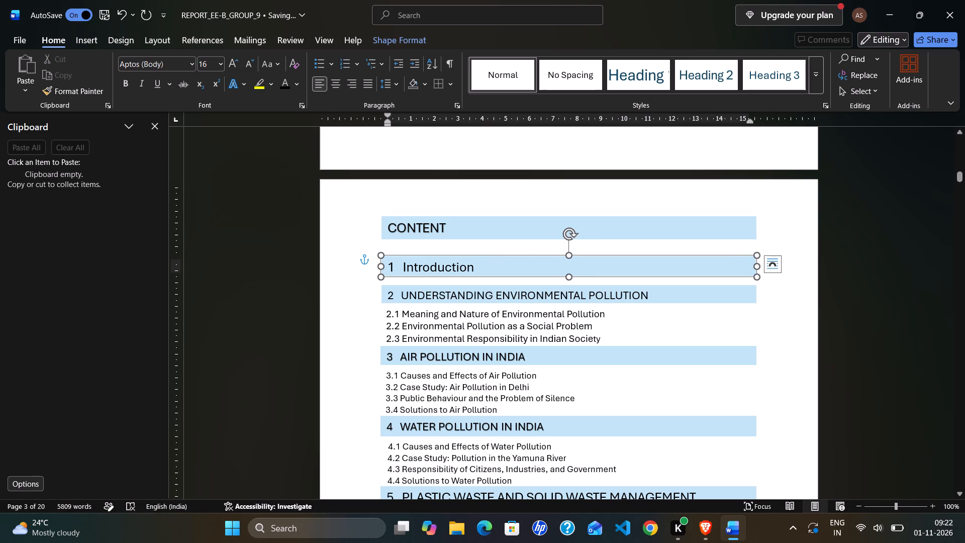
key(1)
Right-align the Introduction line with its page number 1 selected.
click(723, 265)
click(723, 265)
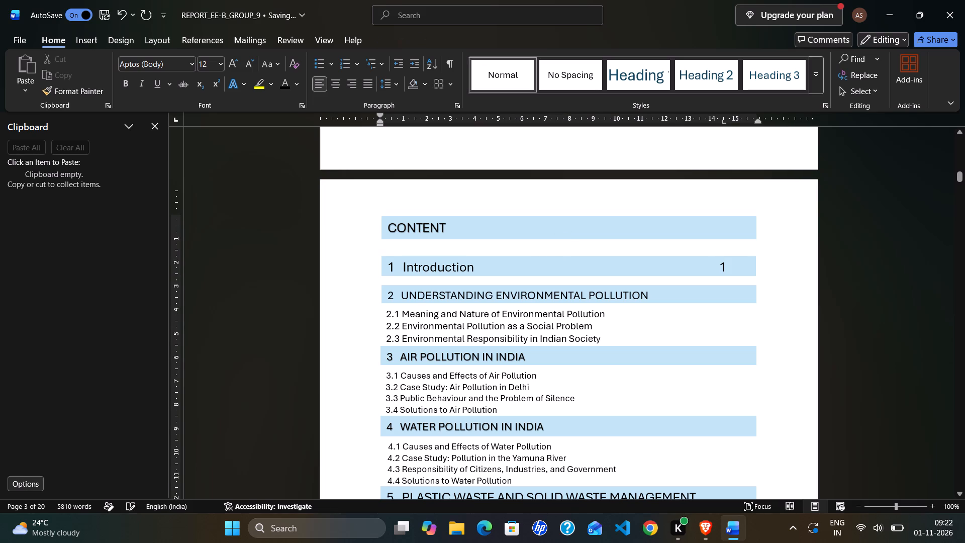
click(727, 270)
drag(719, 266, 728, 266)
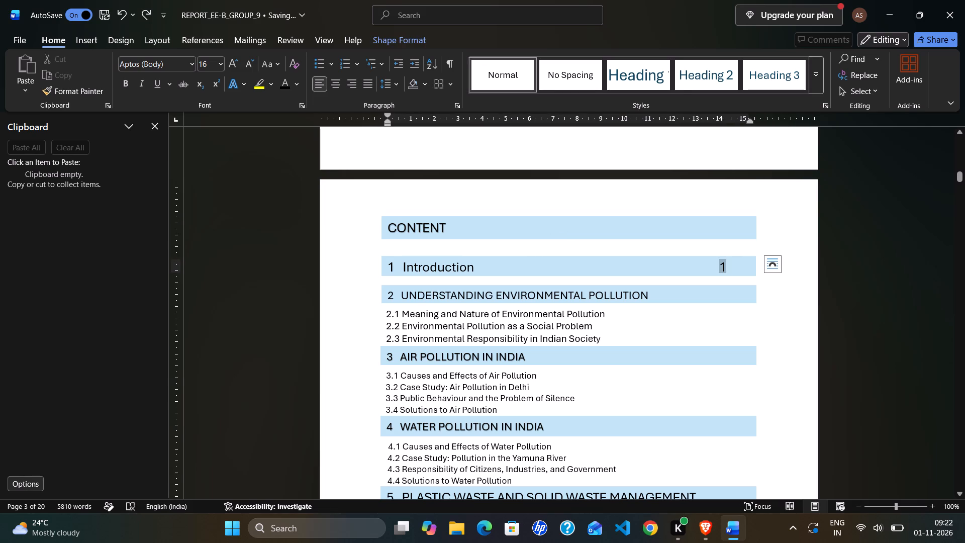
drag(728, 266, 733, 266)
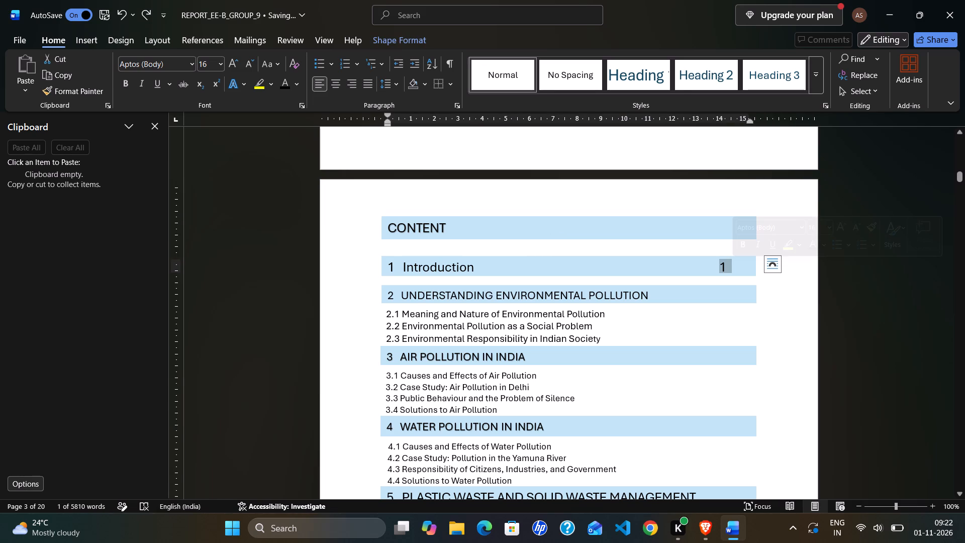
click(349, 86)
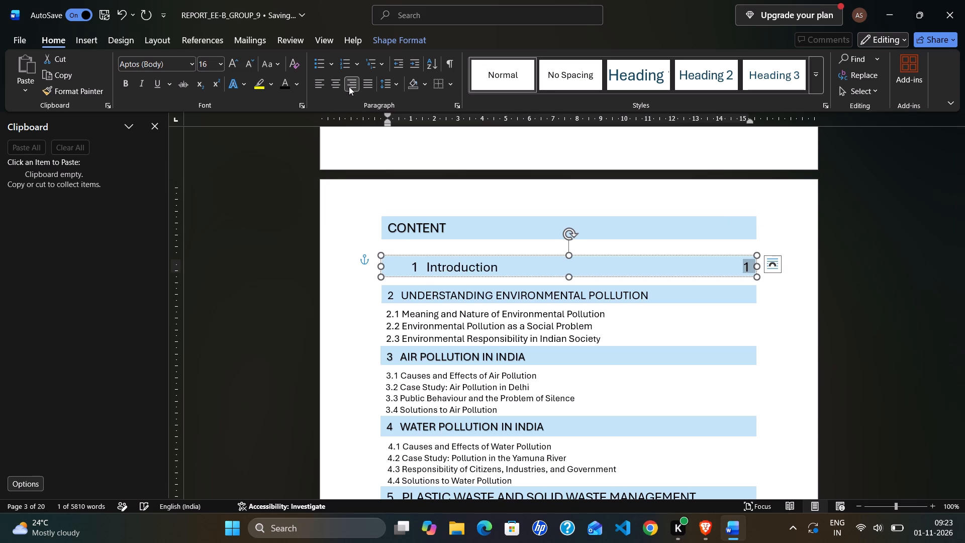
Add four tab spaces after the heading in the "2 UNDERSTANDING ENVIRONMENTAL POLLUTION" bar on the CONTENT page.
click(747, 292)
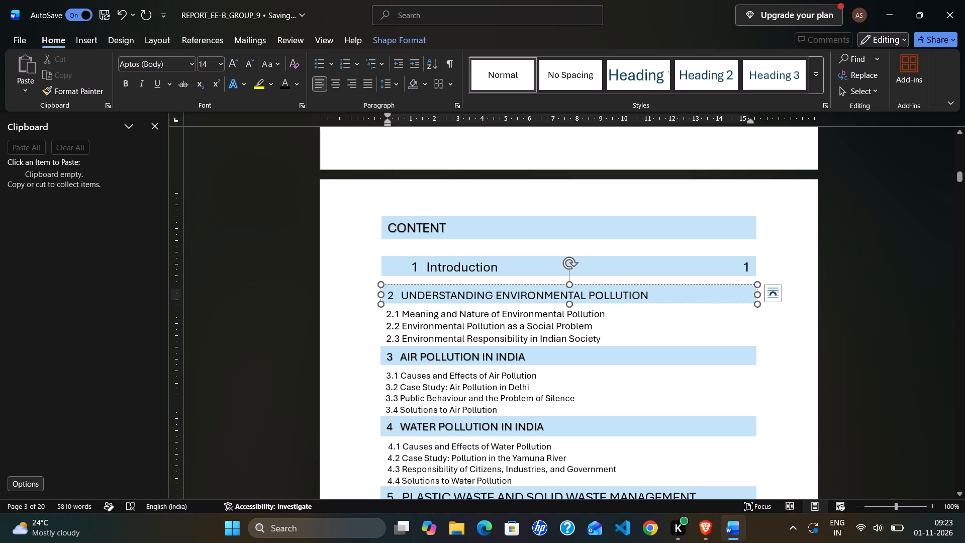
key(Tab)
key(Tab)
key(Tab)
key(Tab)
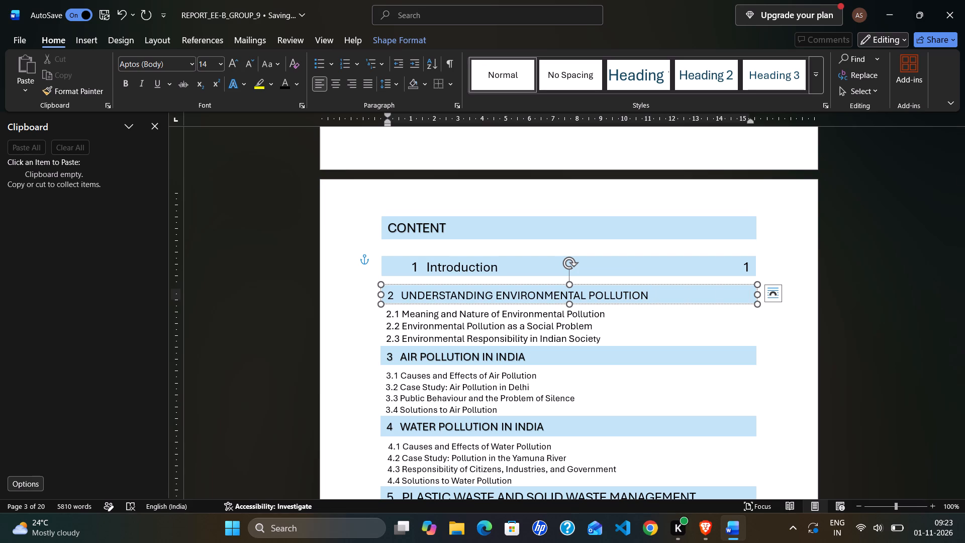
Look through the report body to check which numbered pages sections 2 and 3 and their subsections fall on.
scroll(779, 314, down, 20)
scroll(779, 314, down, 6)
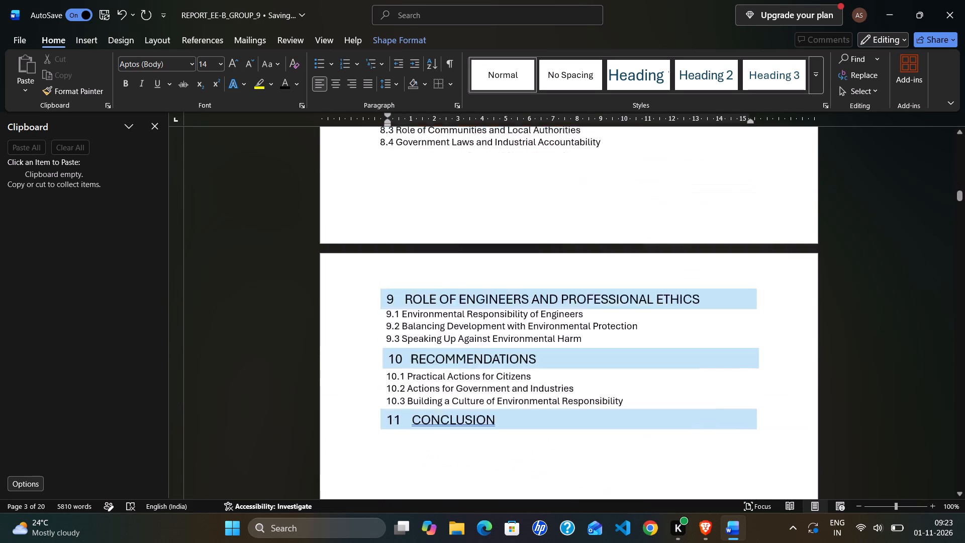
scroll(780, 316, down, 20)
scroll(780, 316, down, 10)
scroll(783, 319, up, 2)
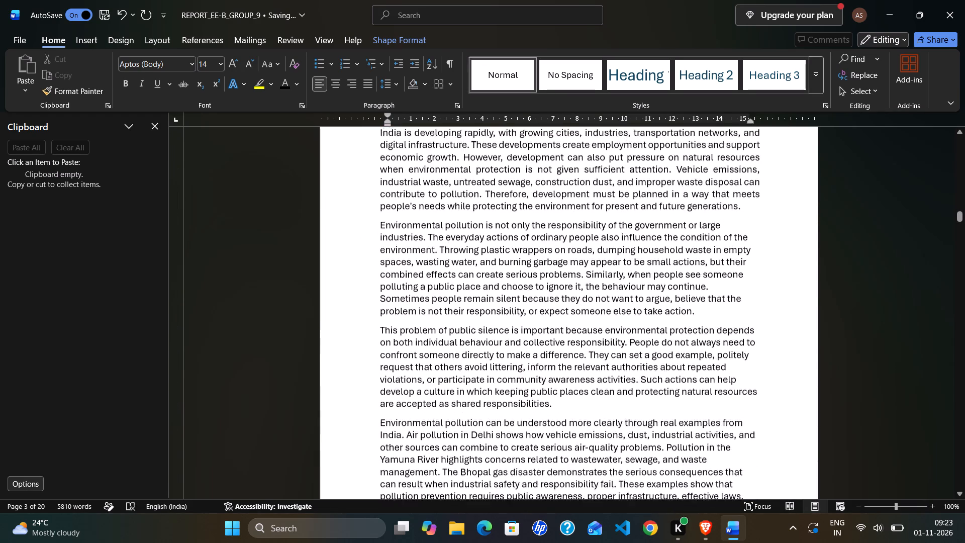
scroll(783, 319, down, 17)
scroll(783, 319, down, 19)
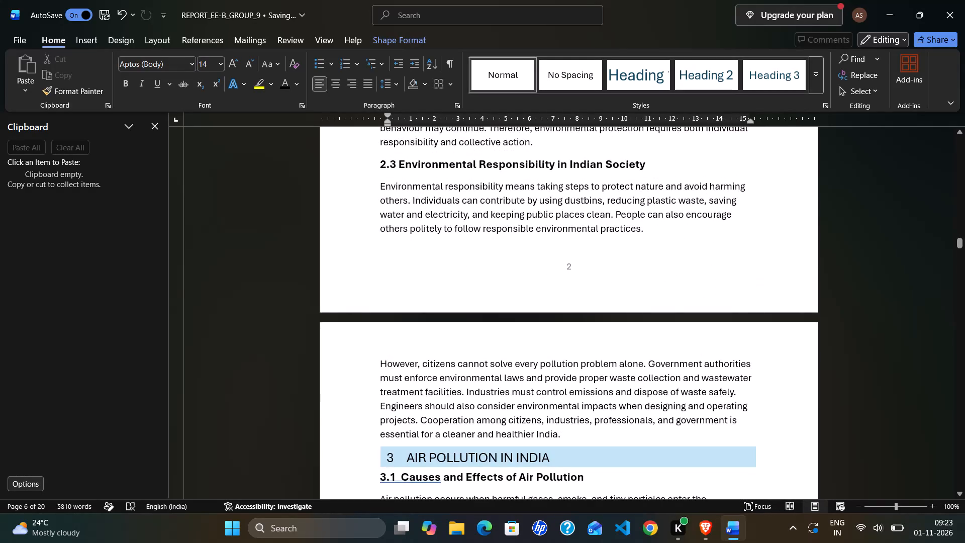
scroll(713, 335, down, 4)
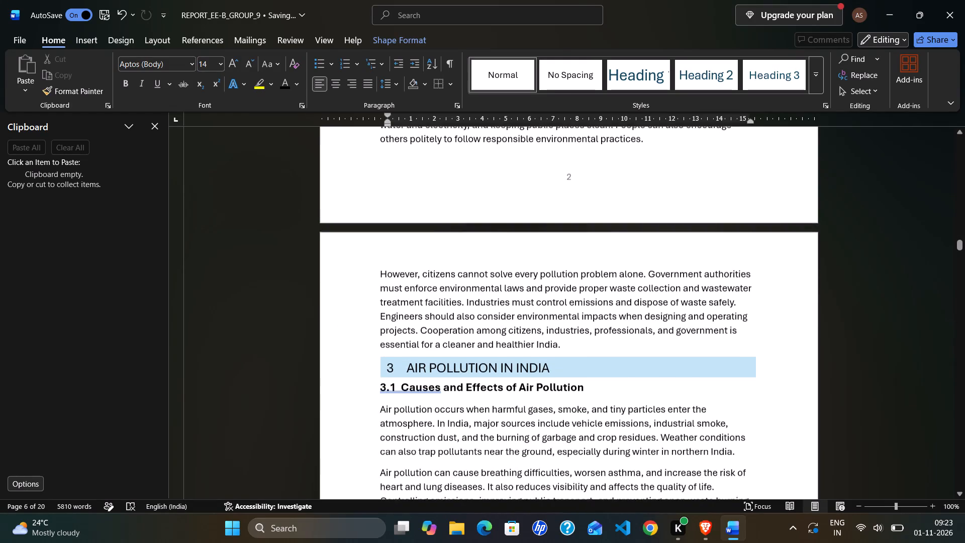
scroll(712, 335, down, 5)
scroll(712, 335, up, 7)
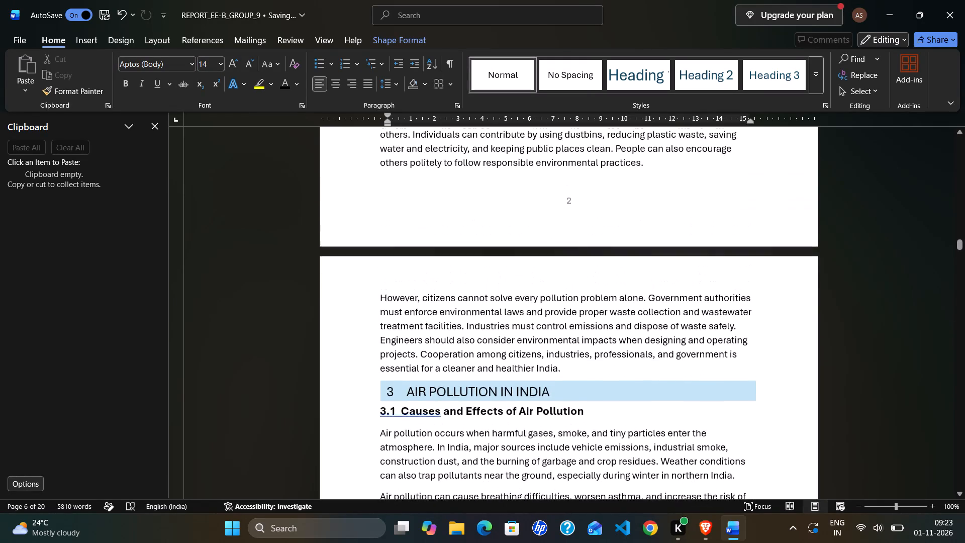
scroll(712, 335, up, 3)
scroll(712, 335, down, 1)
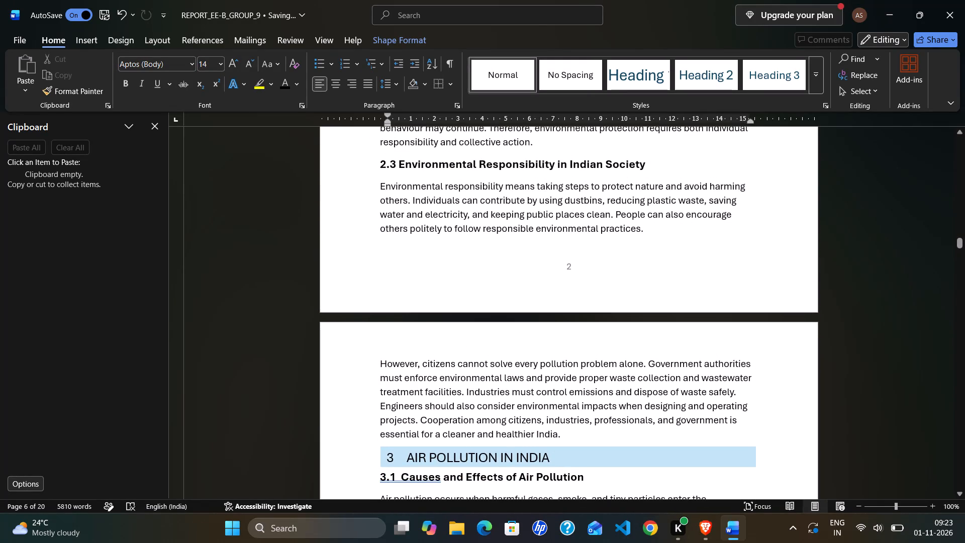
scroll(712, 335, up, 9)
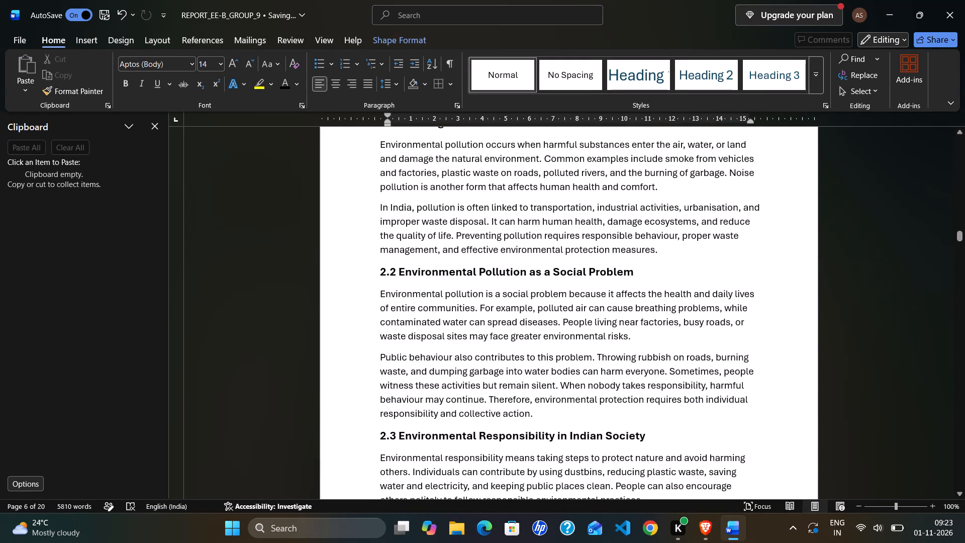
scroll(712, 335, up, 3)
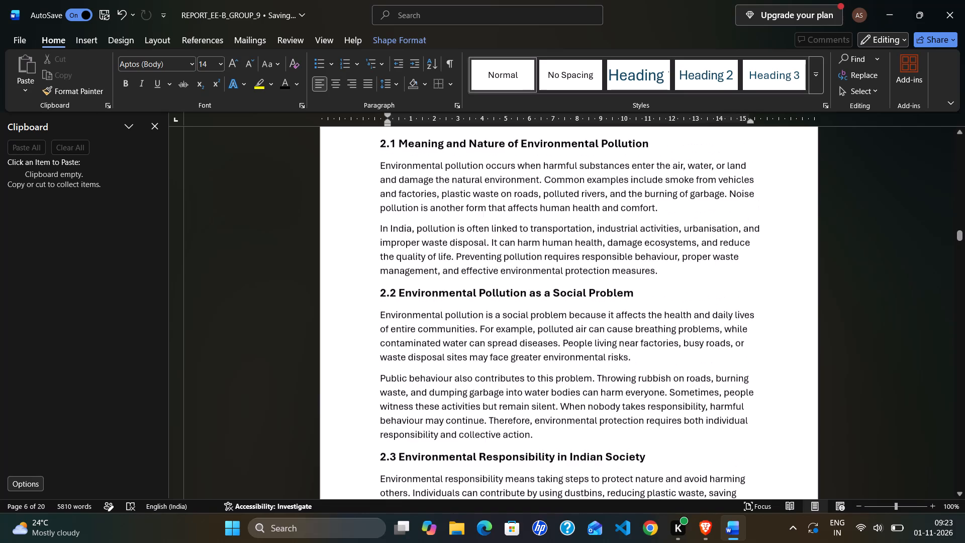
scroll(712, 335, up, 1)
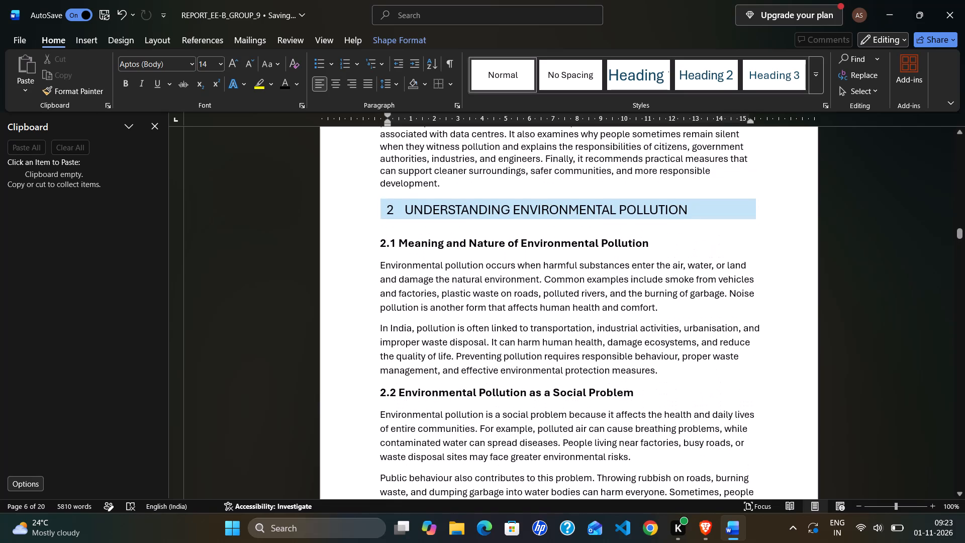
scroll(623, 307, down, 7)
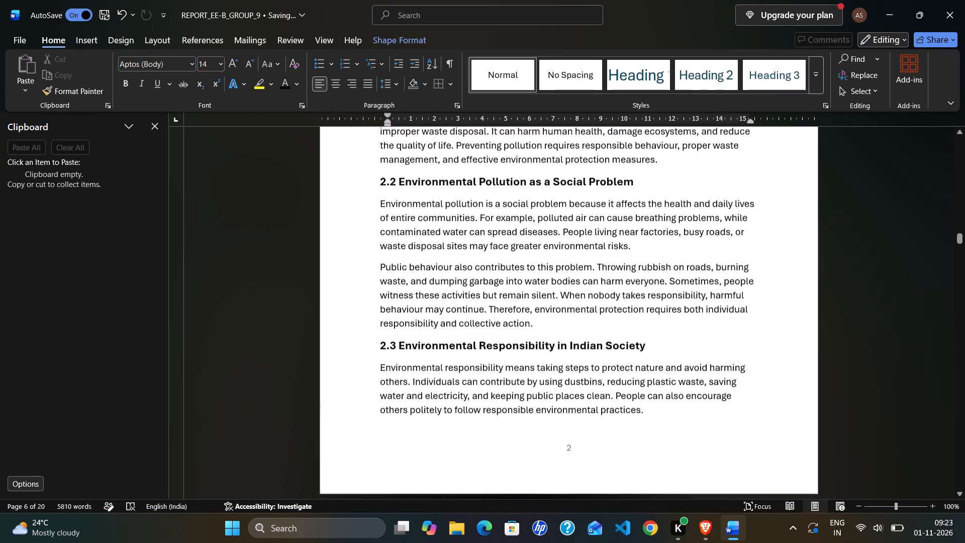
scroll(617, 330, down, 8)
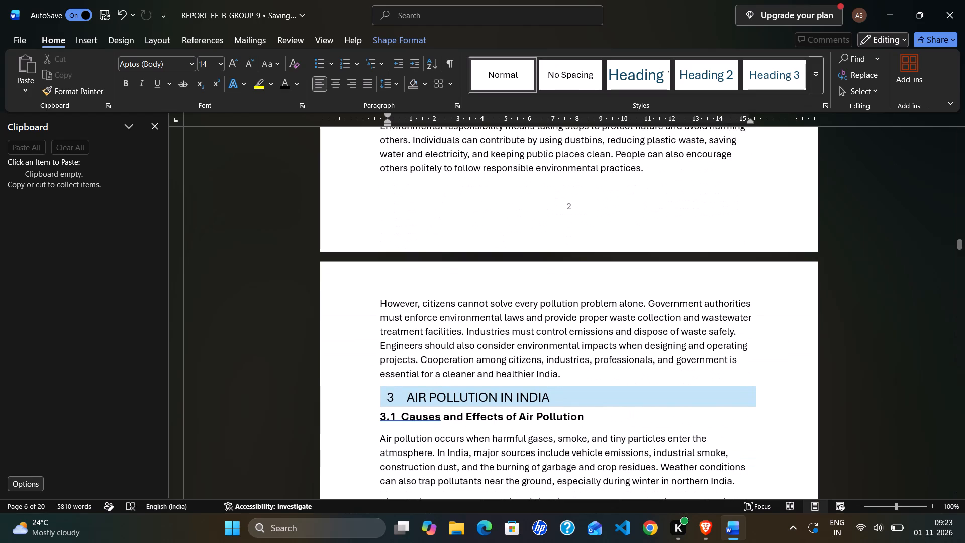
Check which numbered pages "3 AIR POLLUTION IN INDIA" and its subsections 3.1 to 3.4 fall on.
scroll(622, 332, down, 8)
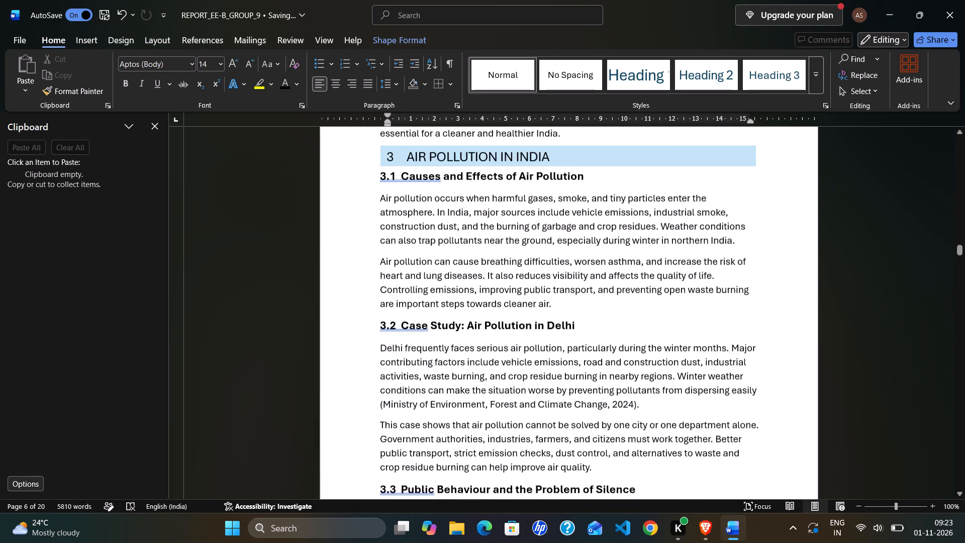
scroll(622, 332, down, 12)
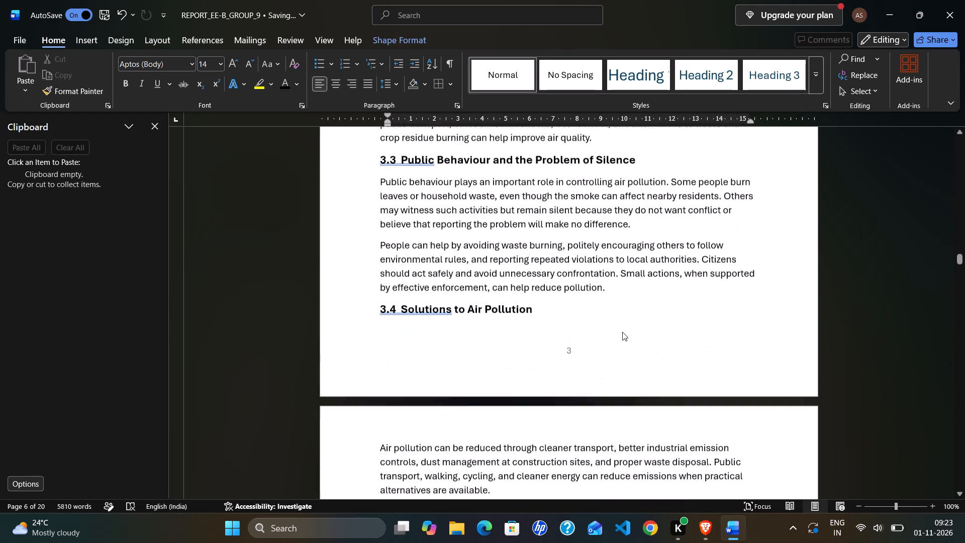
scroll(622, 332, down, 11)
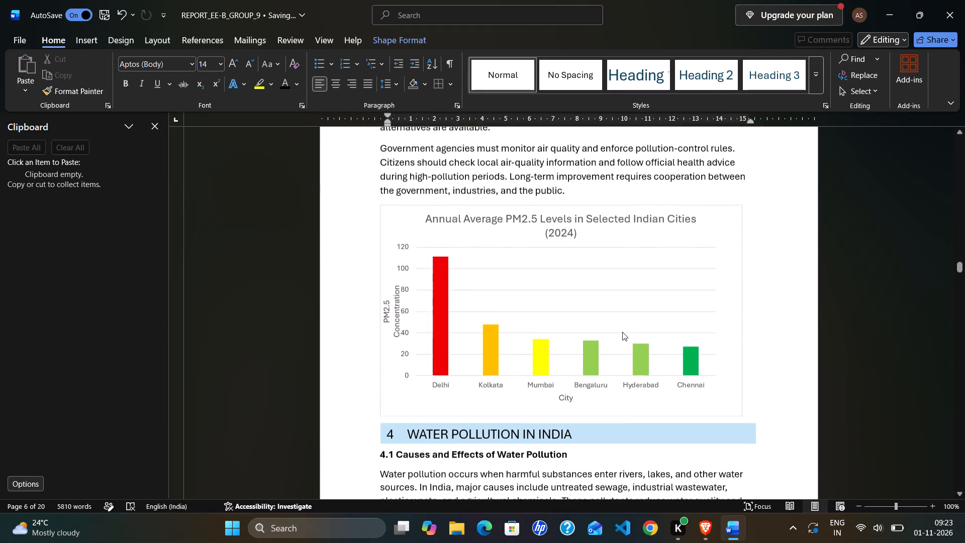
scroll(622, 332, up, 4)
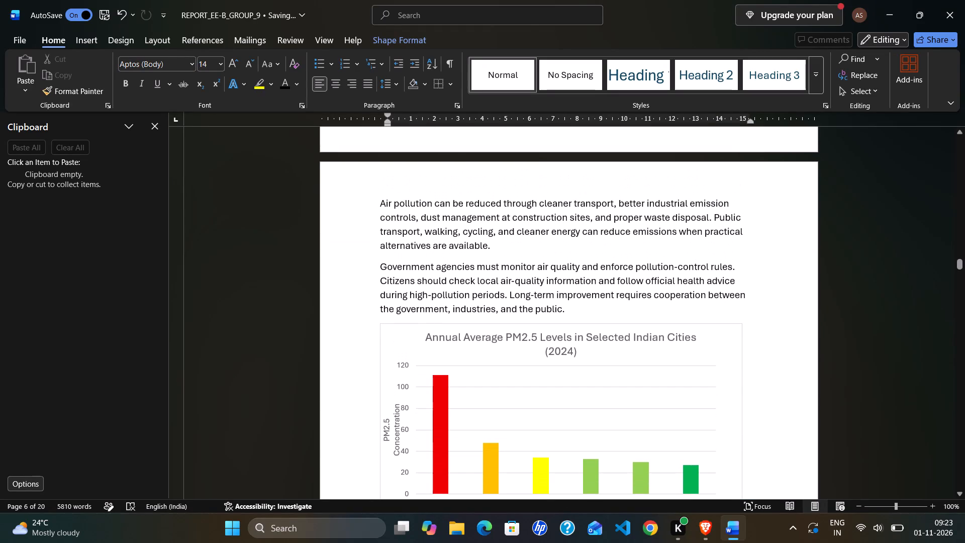
scroll(622, 332, up, 4)
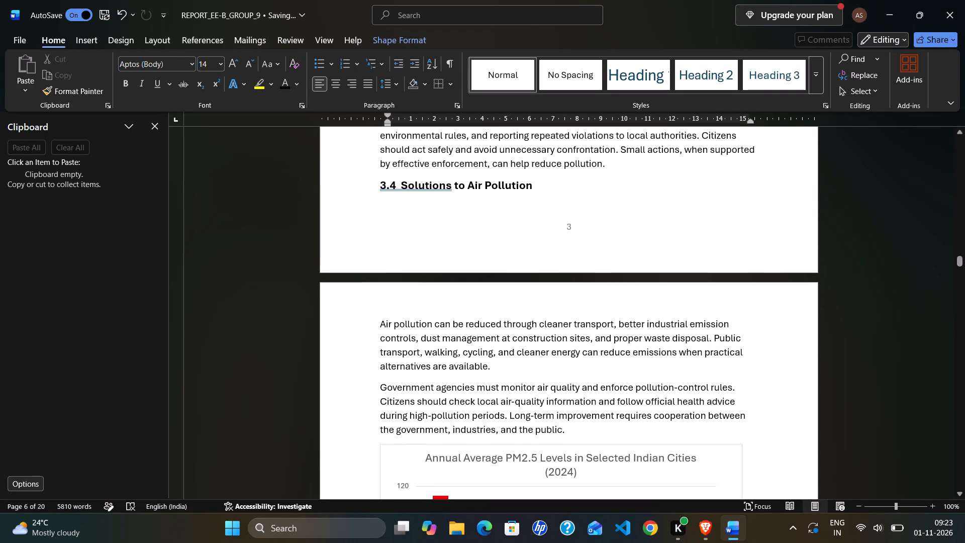
scroll(622, 332, up, 3)
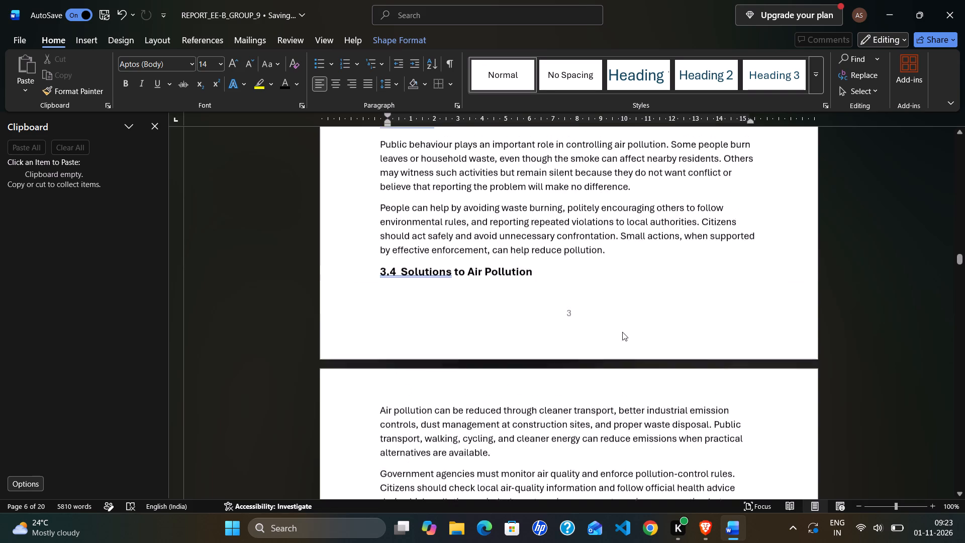
scroll(622, 332, up, 13)
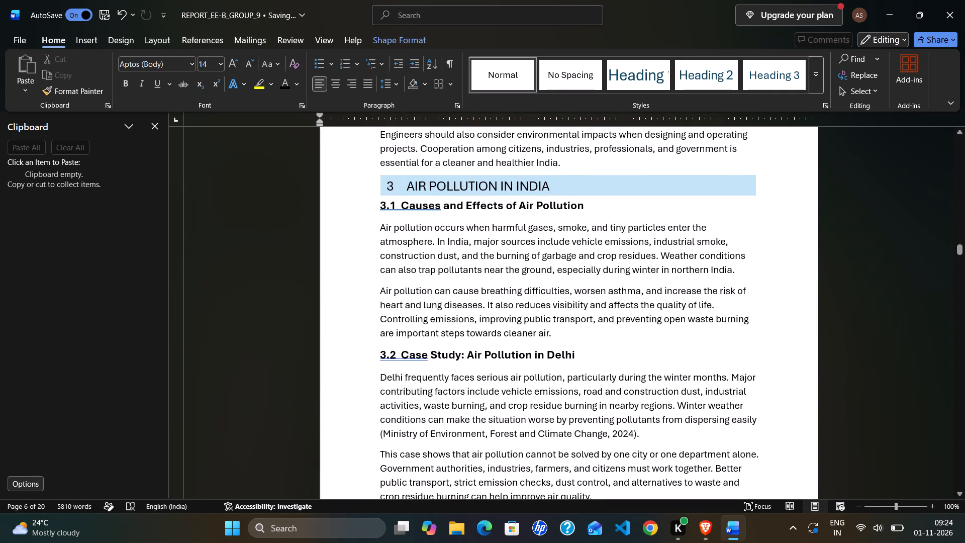
scroll(622, 332, down, 2)
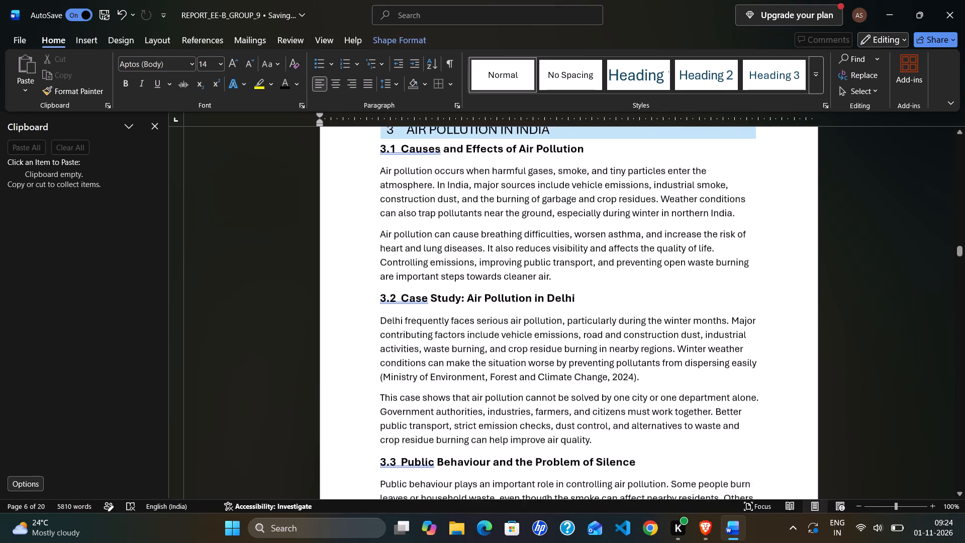
scroll(622, 332, down, 4)
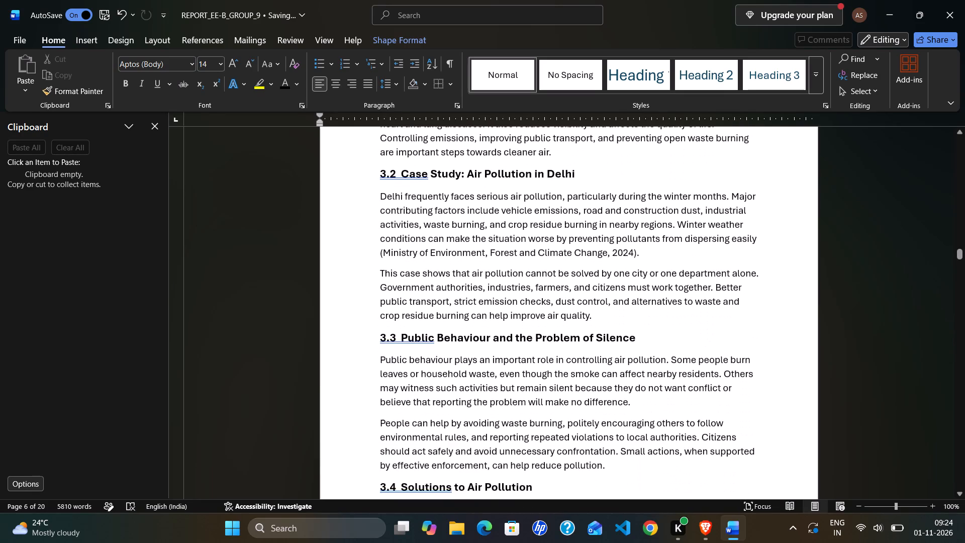
scroll(623, 333, down, 2)
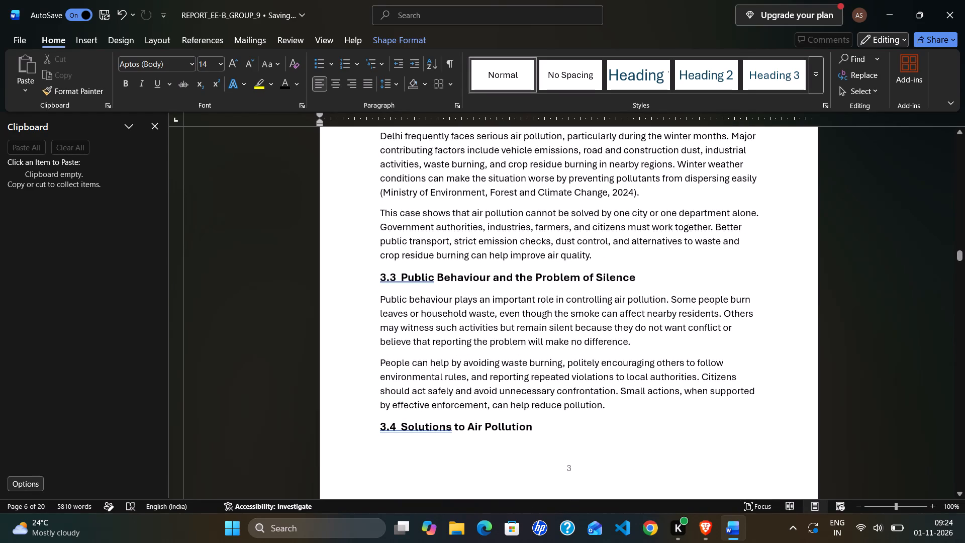
scroll(623, 333, up, 4)
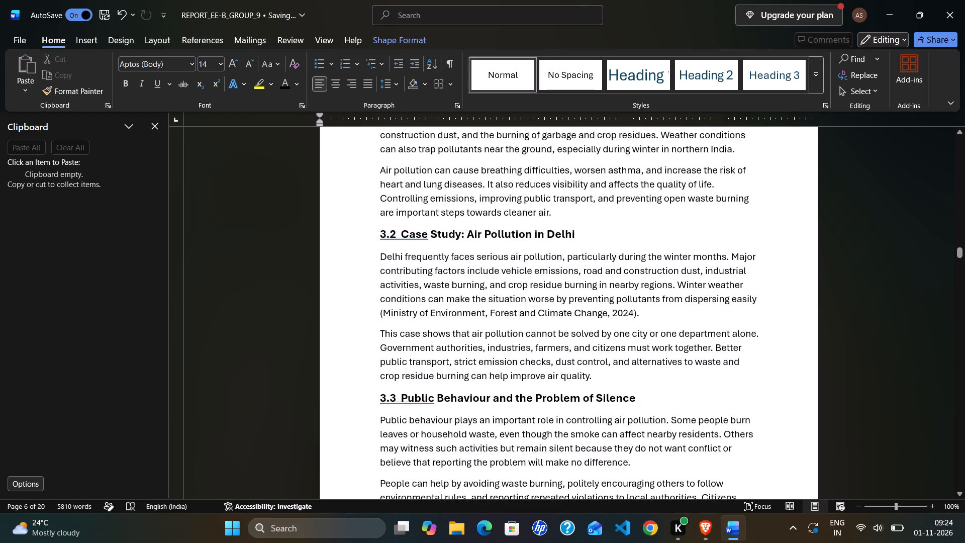
scroll(623, 333, up, 2)
scroll(623, 333, down, 3)
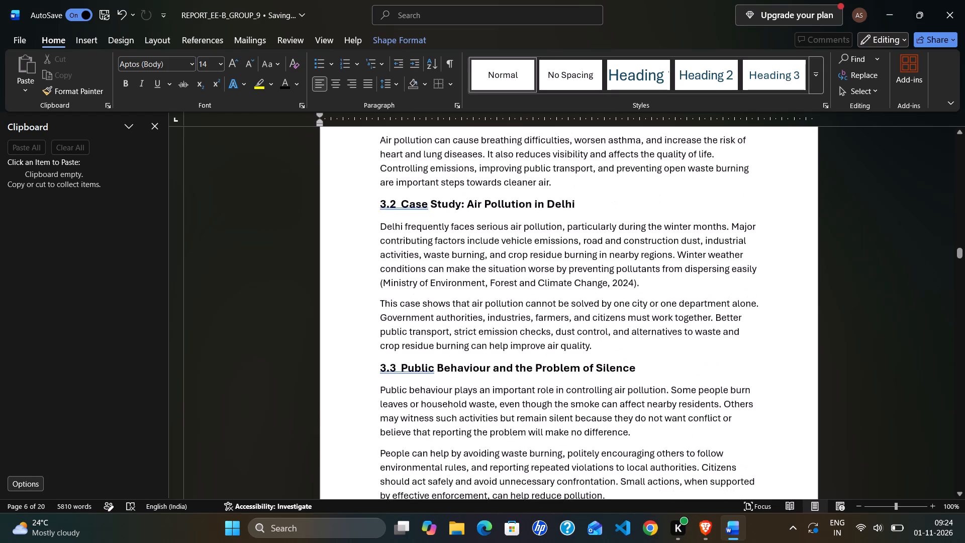
scroll(623, 333, down, 2)
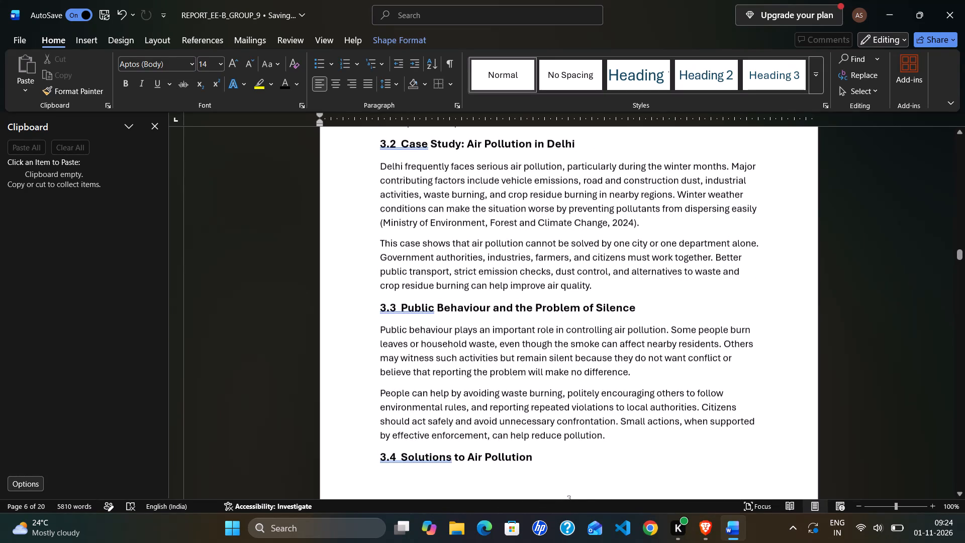
scroll(623, 333, down, 11)
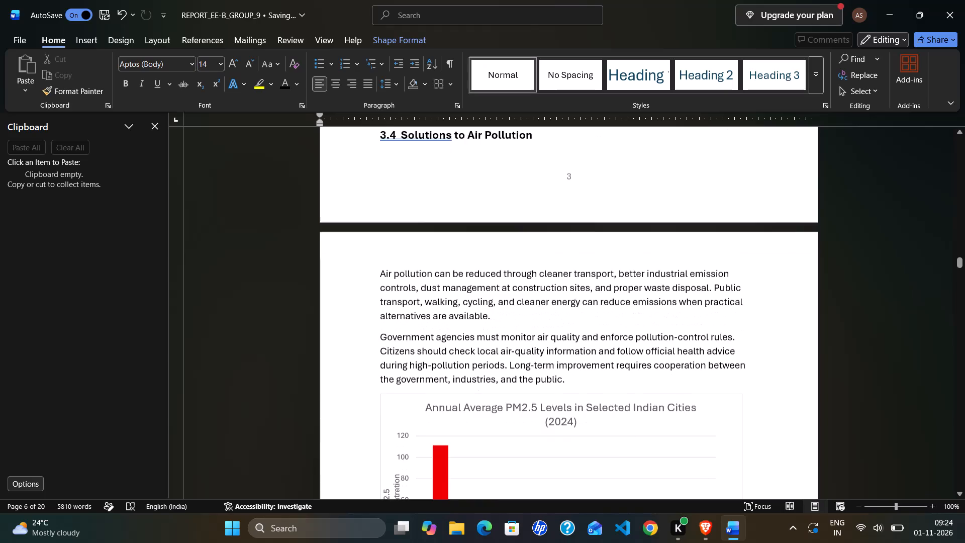
Check which numbered pages "4 WATER POLLUTION IN INDIA" and its subsections 4.1 to 4.4 fall on.
scroll(623, 333, down, 16)
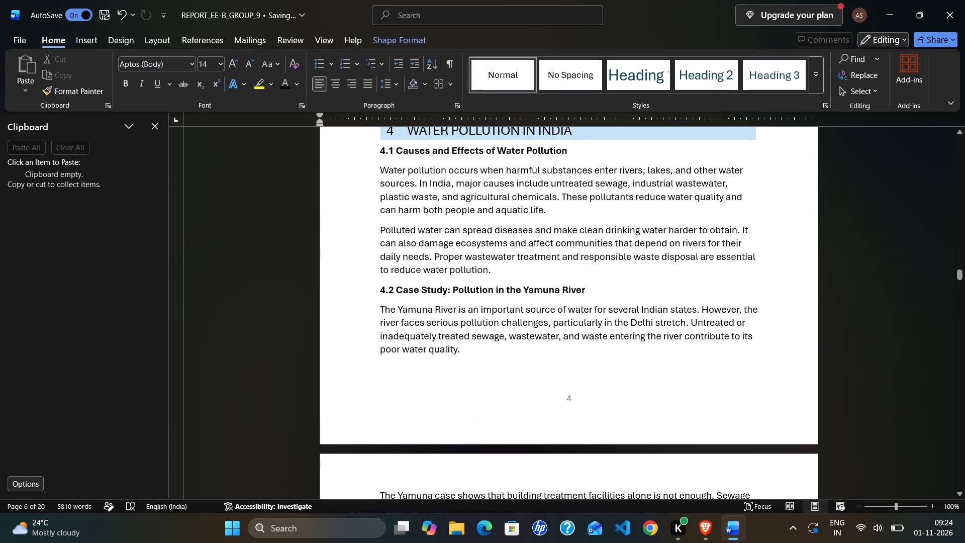
scroll(623, 333, up, 2)
scroll(623, 333, down, 1)
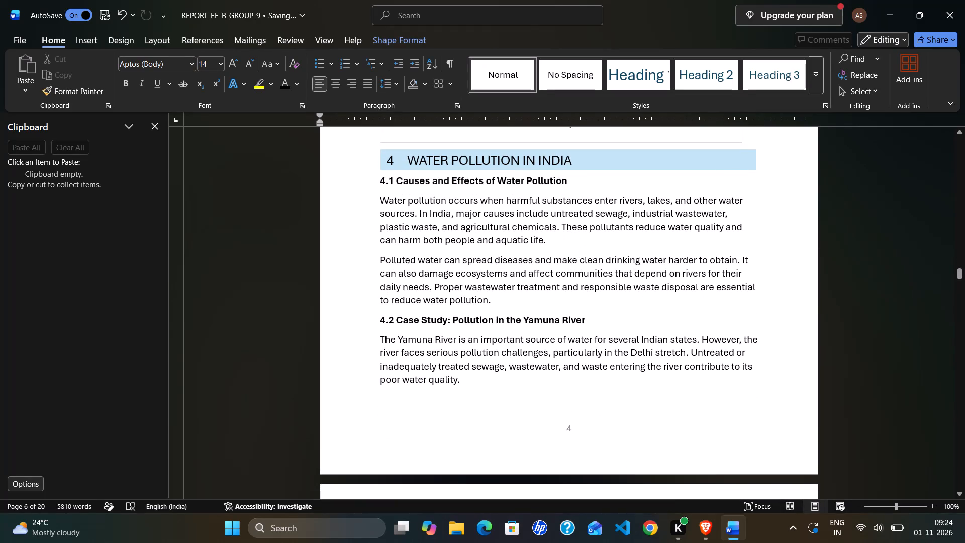
scroll(623, 333, down, 9)
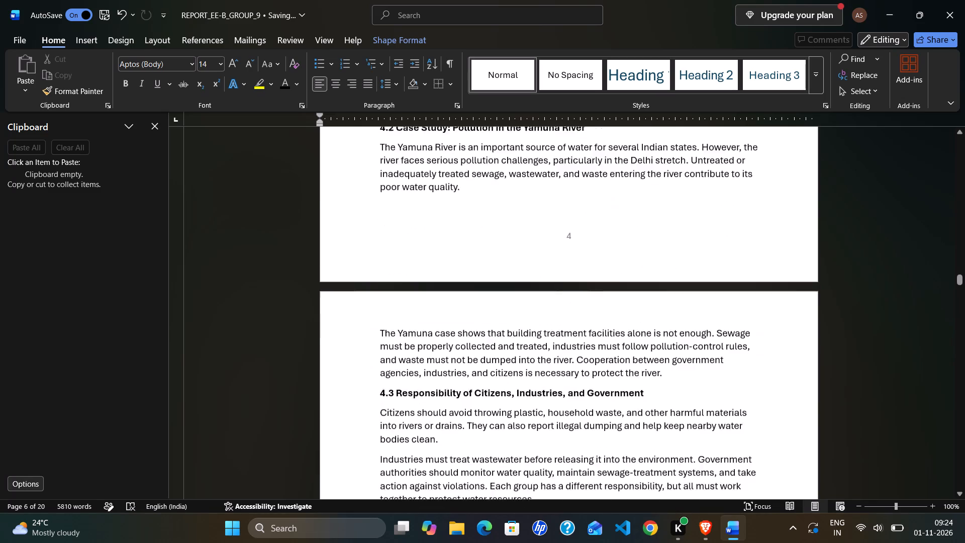
scroll(616, 343, down, 4)
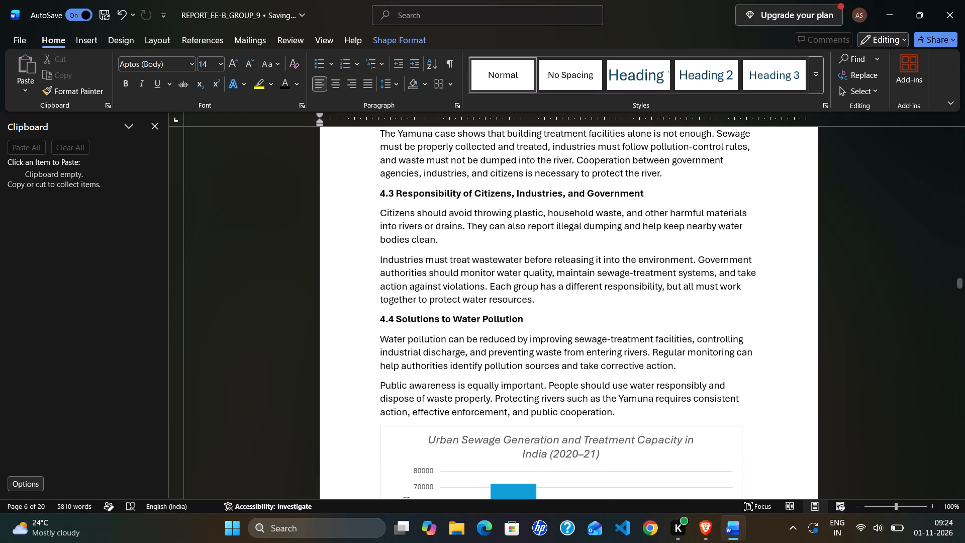
scroll(592, 366, down, 5)
scroll(468, 443, down, 7)
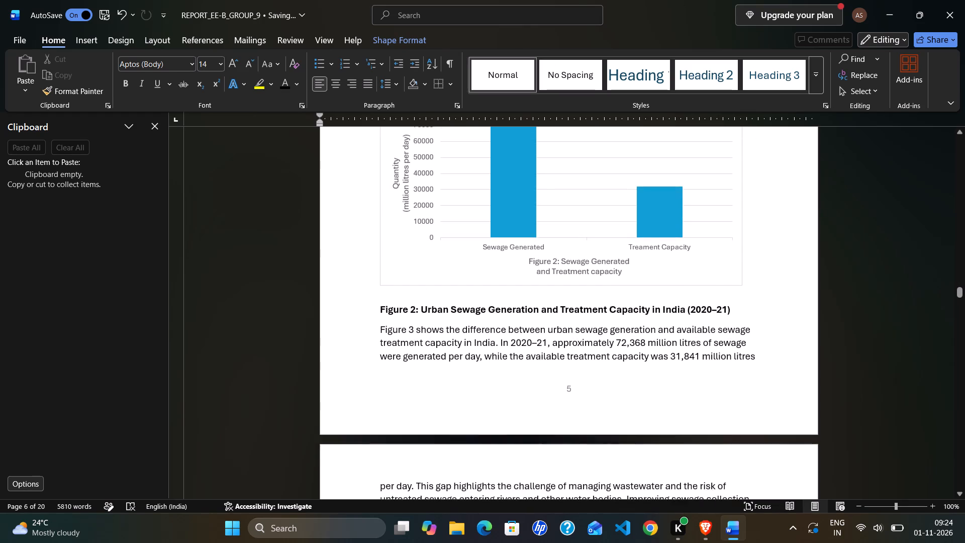
scroll(470, 448, down, 5)
Check which numbered pages "5 PLASTIC WASTE AND SOLID WASTE MANAGEMENT" and its subsections 5.1 to 5.4 fall on.
scroll(470, 448, down, 2)
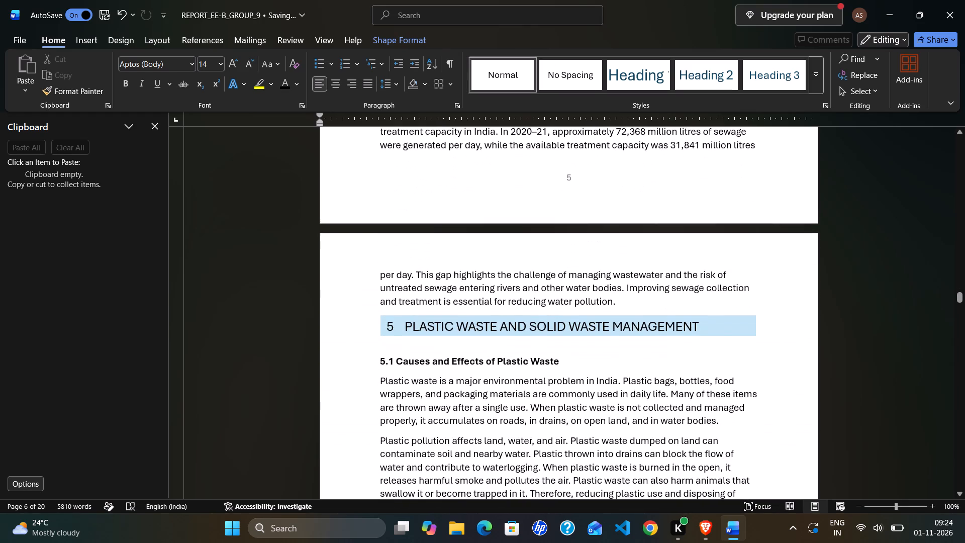
scroll(470, 448, down, 3)
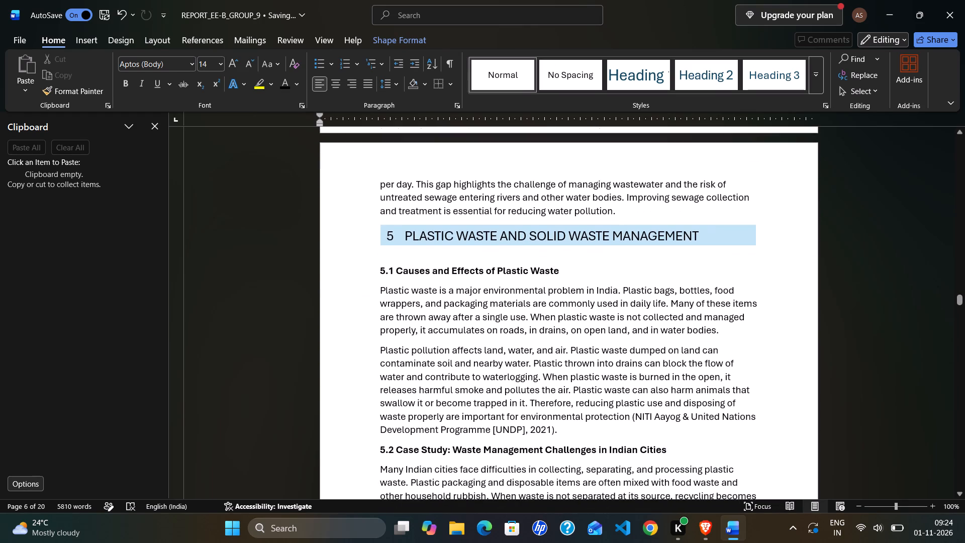
scroll(470, 448, up, 2)
scroll(470, 448, down, 4)
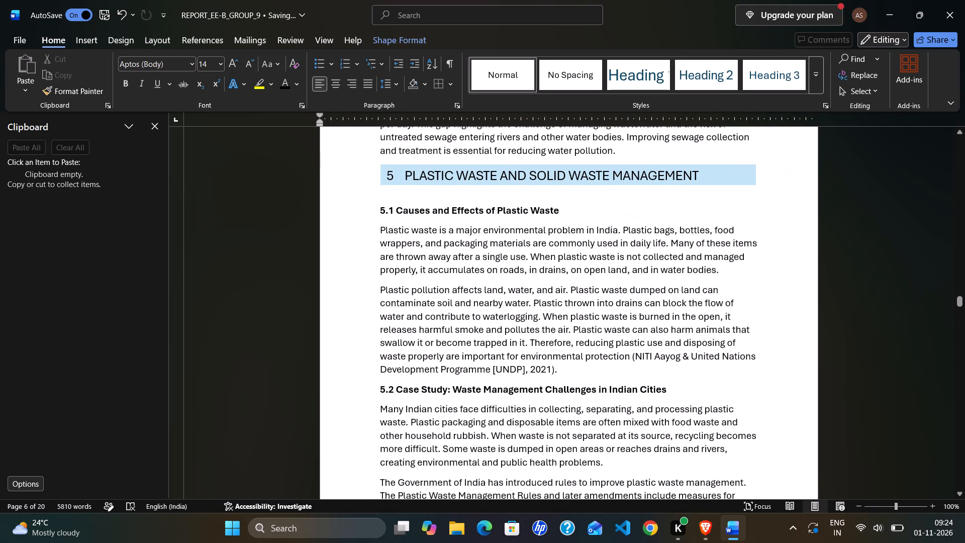
scroll(501, 352, down, 11)
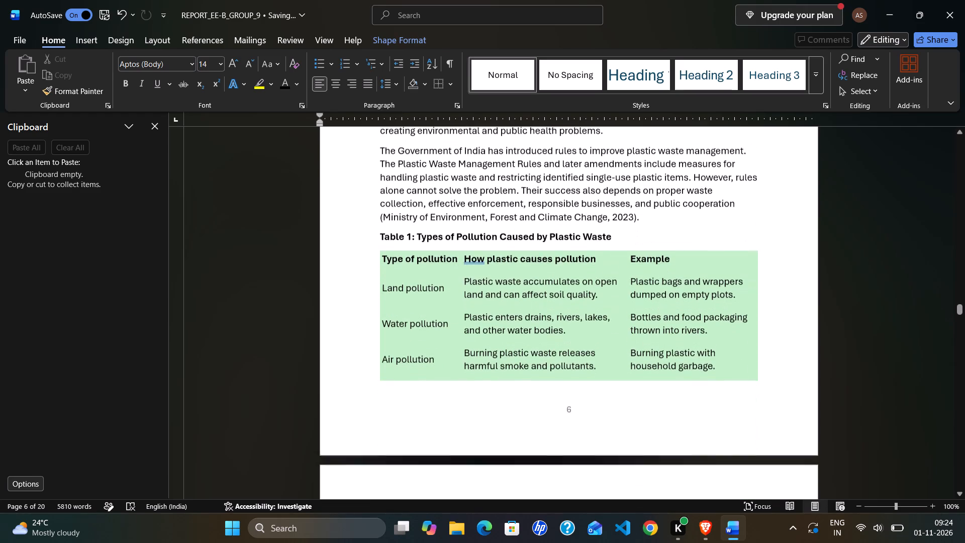
scroll(505, 350, down, 14)
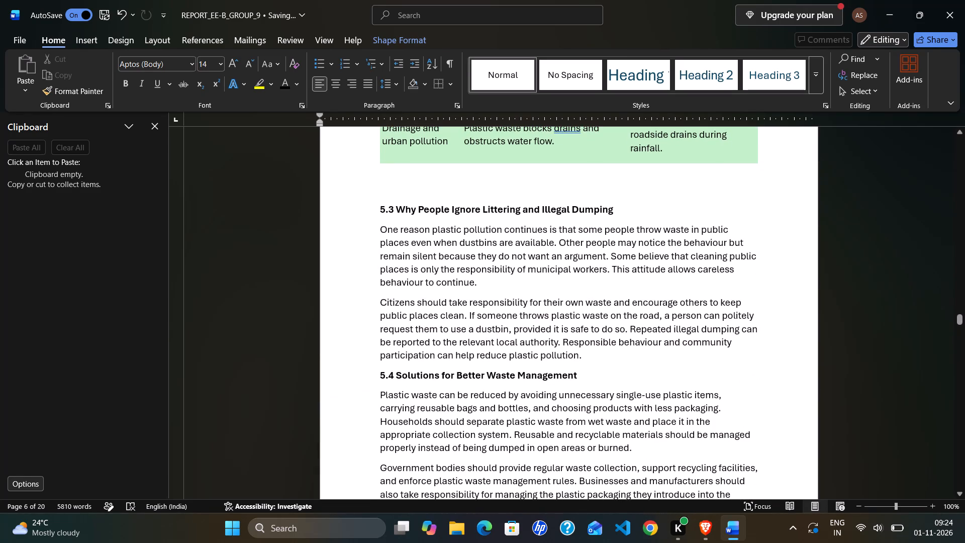
scroll(505, 350, down, 2)
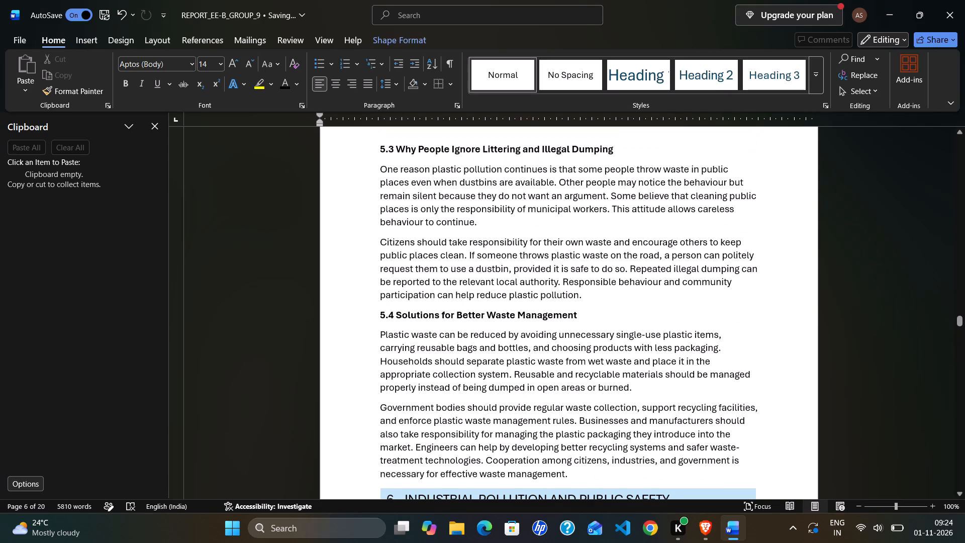
Check which numbered pages "6 INDUSTRIAL POLLUTION AND PUBLIC SAFETY" and its subsections 6.1 to 6.4 fall on.
scroll(432, 406, down, 5)
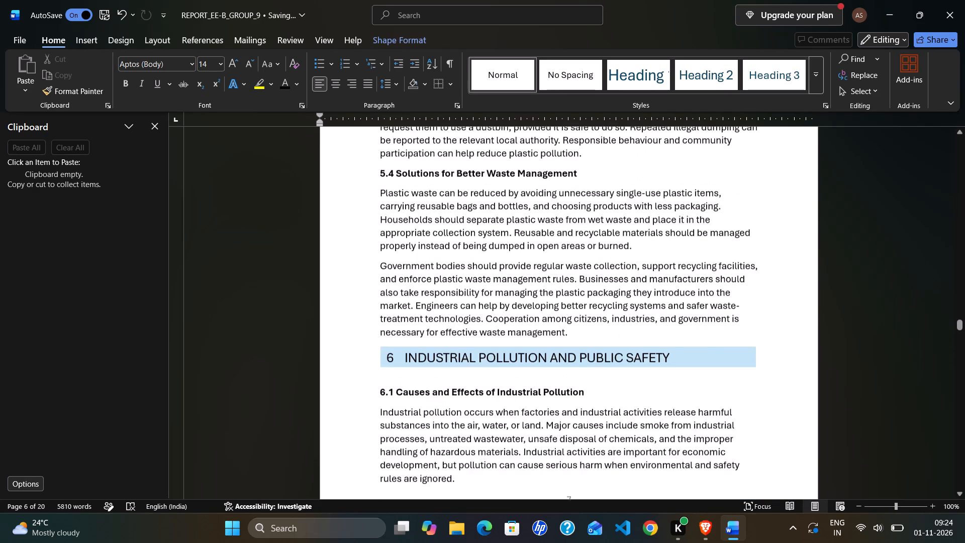
scroll(433, 407, down, 5)
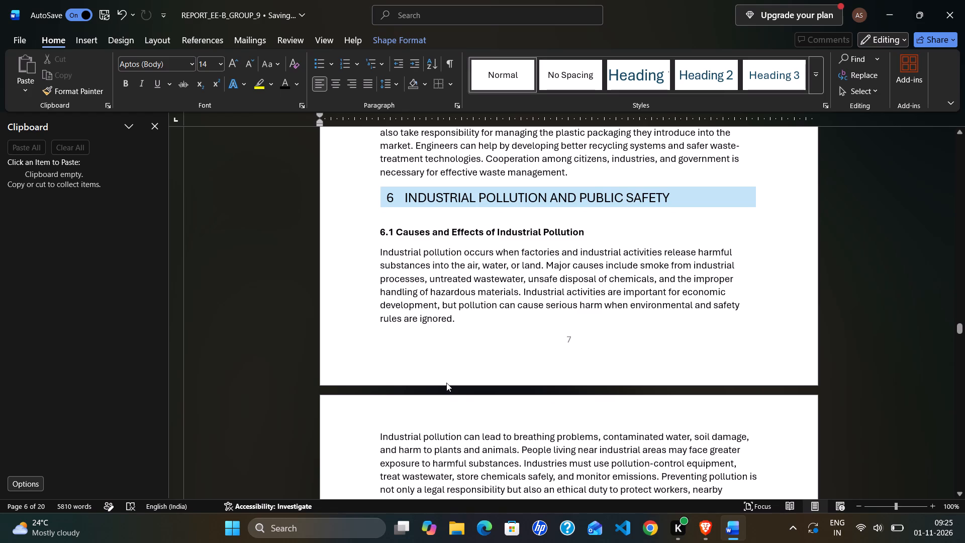
scroll(446, 383, down, 10)
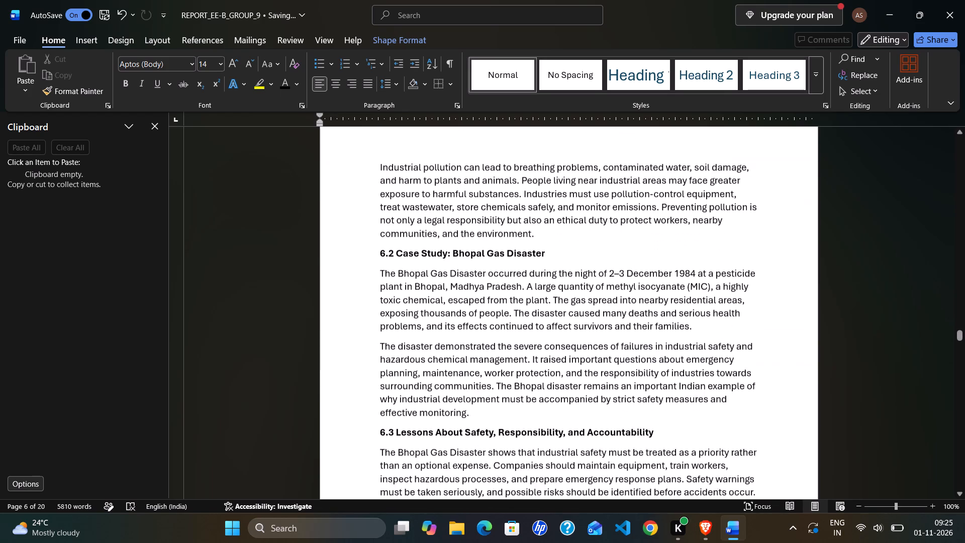
scroll(446, 383, down, 4)
scroll(446, 383, up, 2)
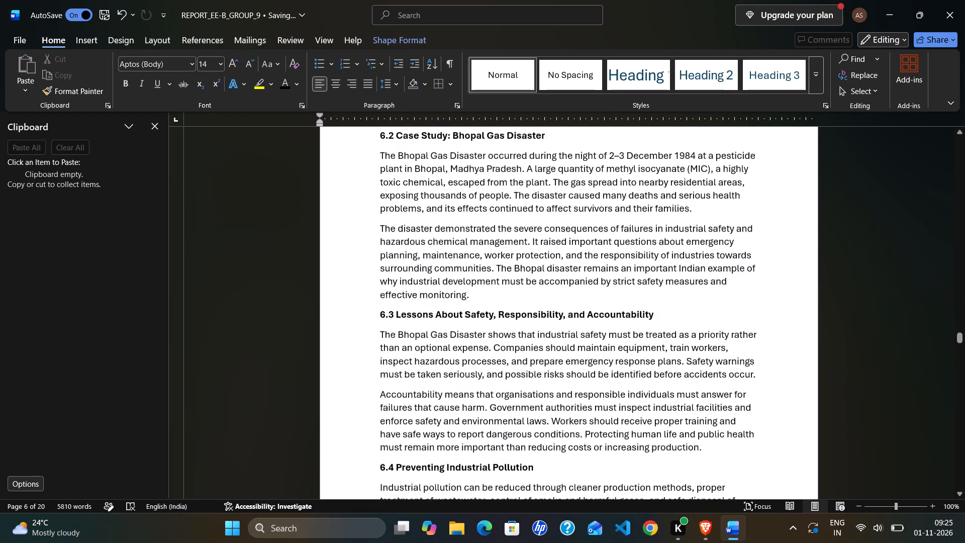
scroll(446, 383, up, 1)
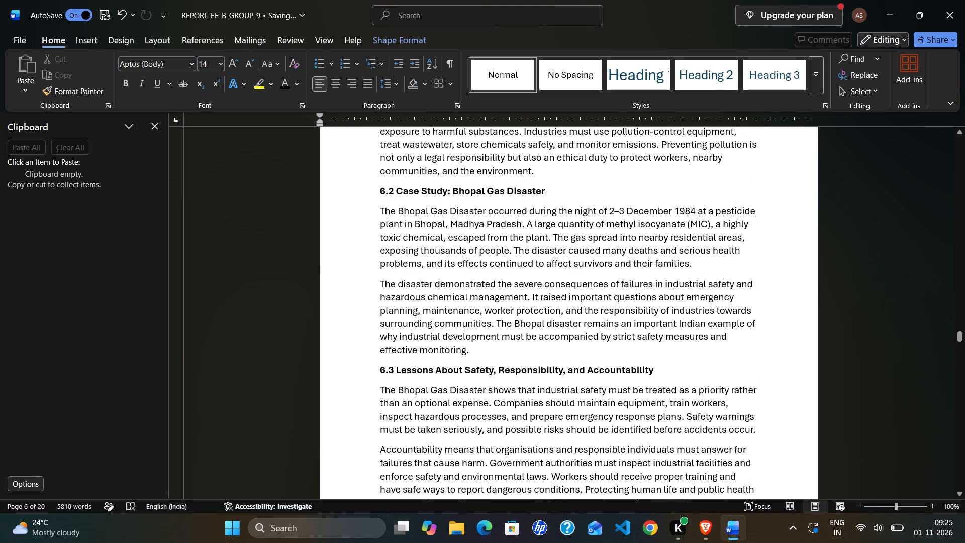
scroll(446, 383, down, 8)
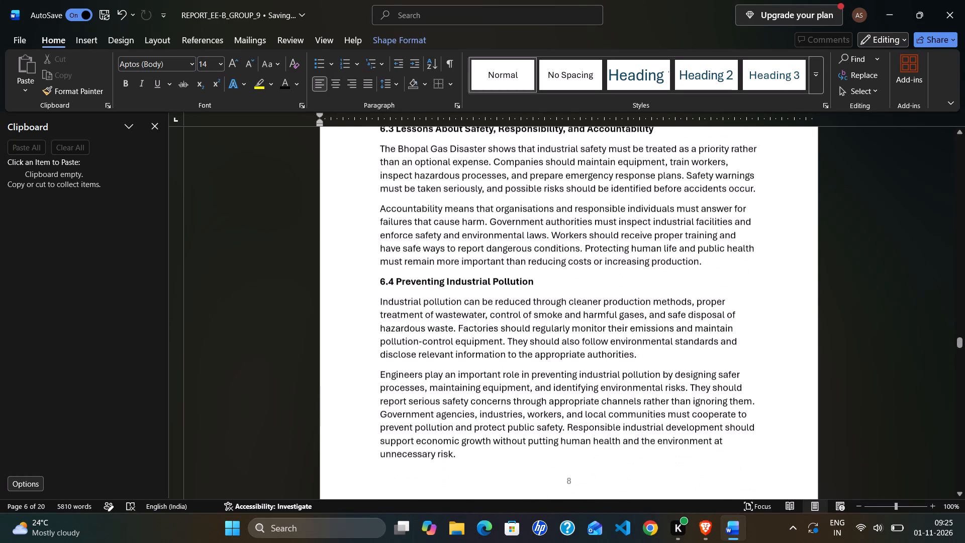
scroll(446, 383, down, 3)
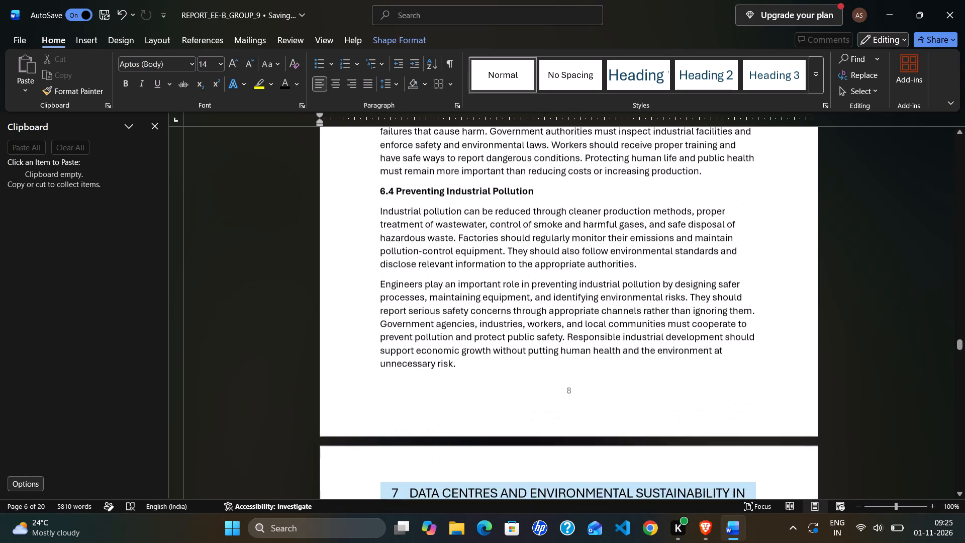
Check which numbered pages "7 DATA CENTRES AND ENVIRONMENTAL SUSTAINABILITY IN INDIA" and its subsections 7.1 to 7.4 fall on.
scroll(446, 383, down, 11)
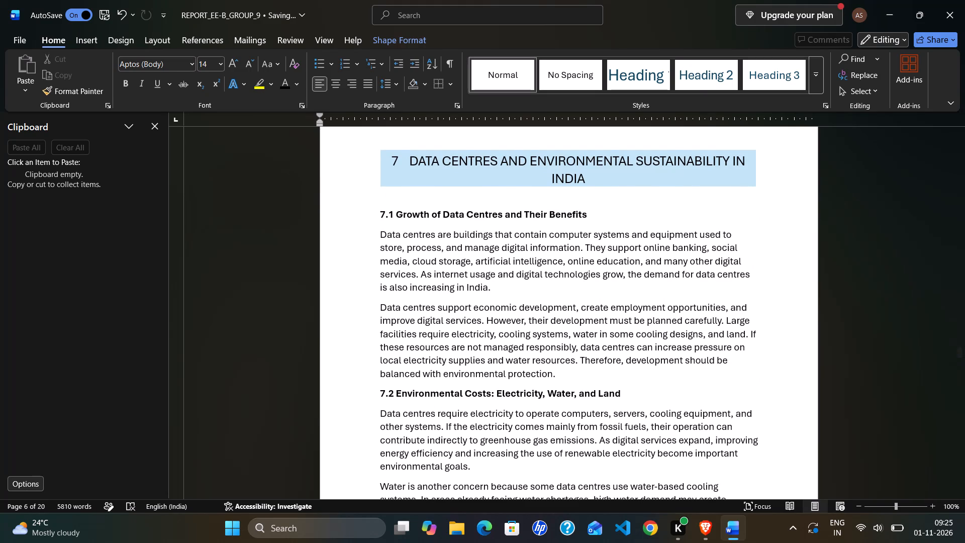
scroll(446, 383, down, 13)
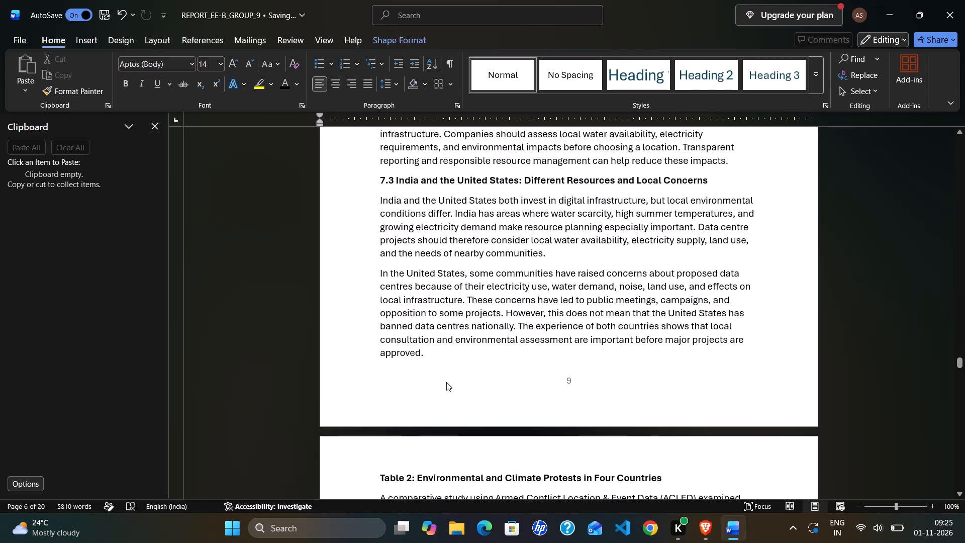
scroll(446, 382, down, 17)
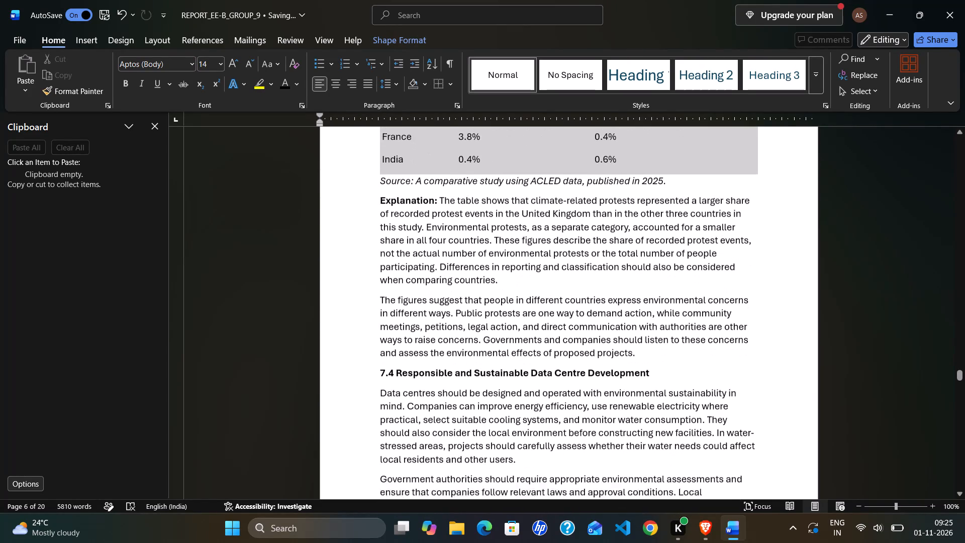
scroll(446, 382, down, 2)
scroll(446, 382, up, 6)
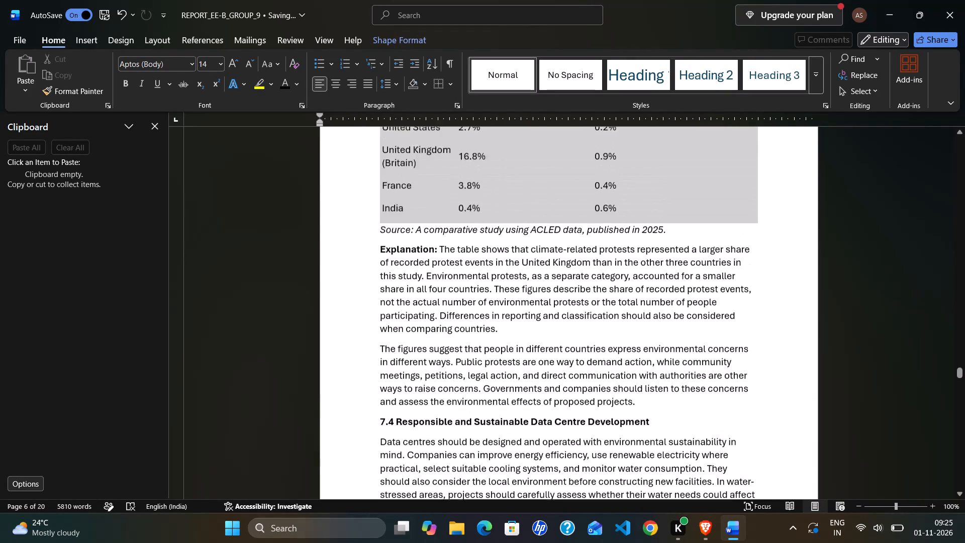
scroll(446, 382, down, 5)
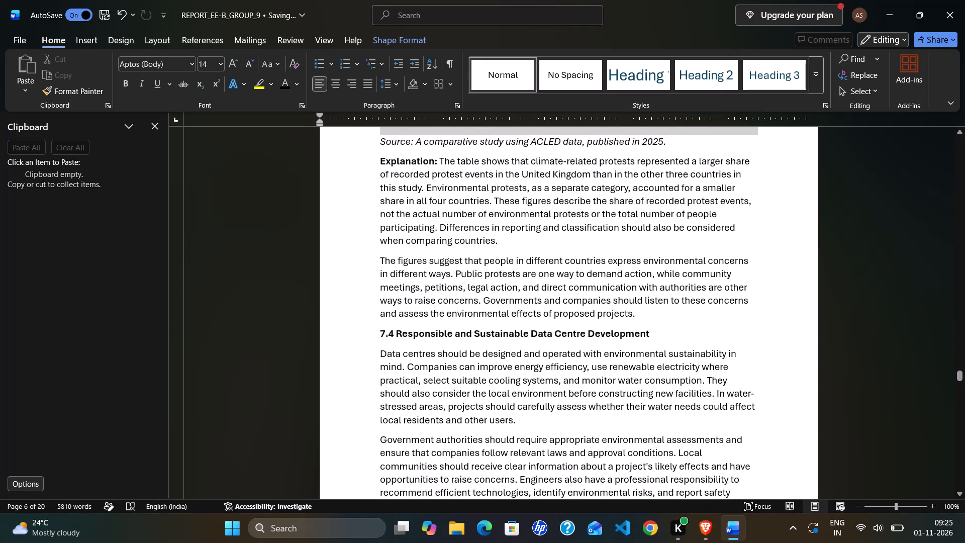
scroll(446, 382, down, 13)
Check which numbered pages "8 ROLE OF PEOPLE, GOVERNMENT, AND INDUSTRIES" and its subsections 8.1 to 8.4 fall on.
scroll(446, 382, down, 1)
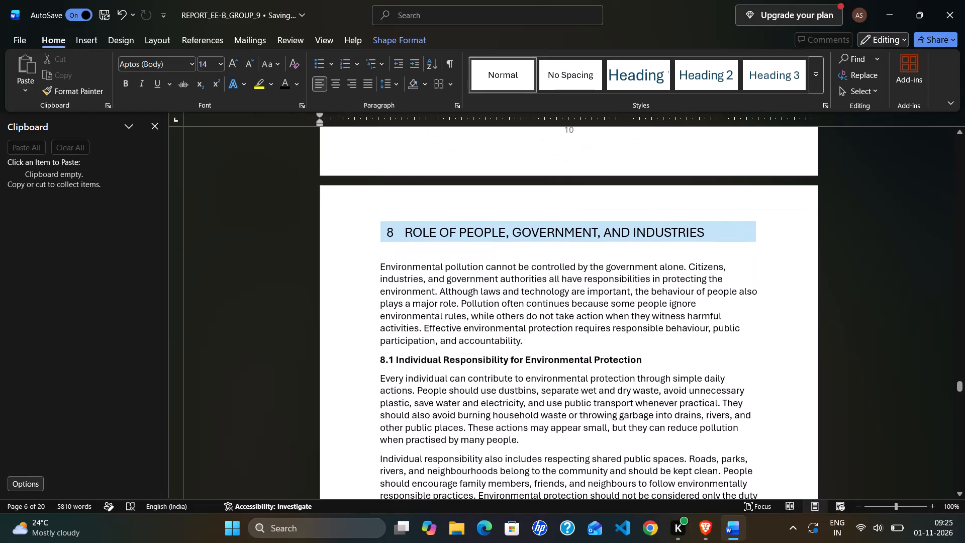
scroll(470, 369, down, 11)
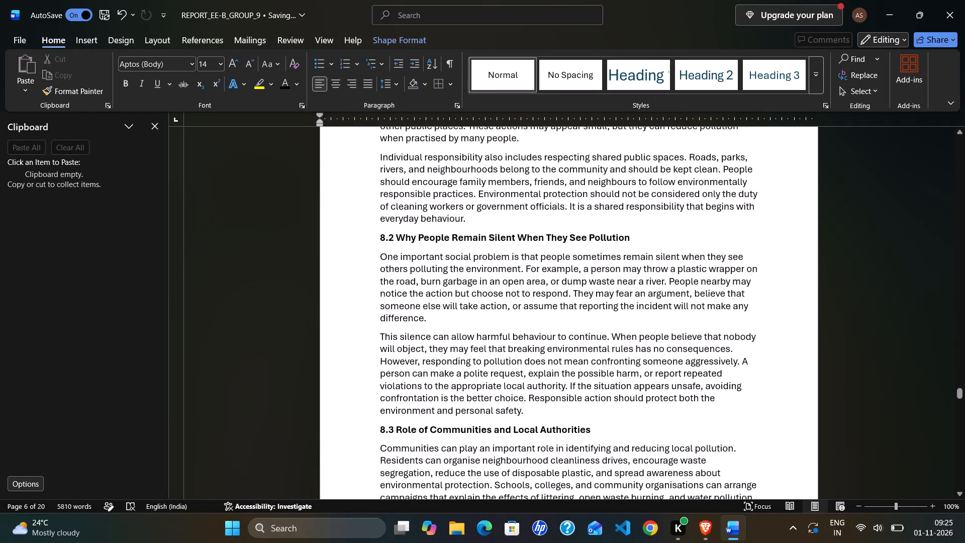
scroll(470, 368, down, 2)
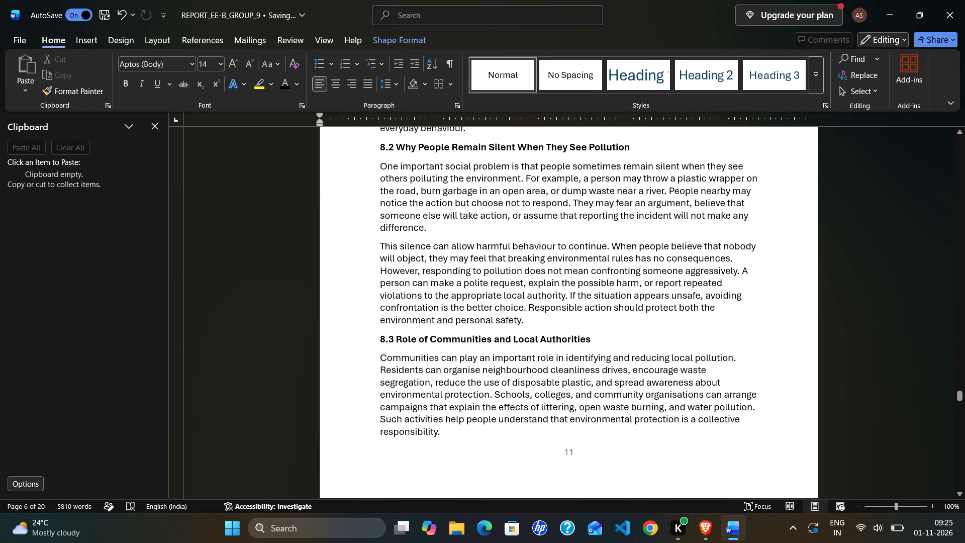
scroll(470, 368, down, 4)
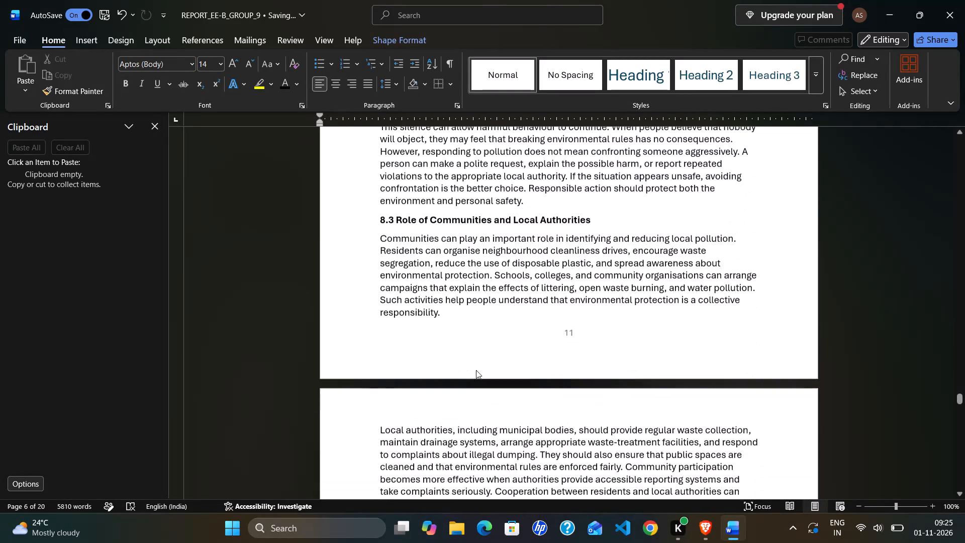
scroll(476, 370, down, 12)
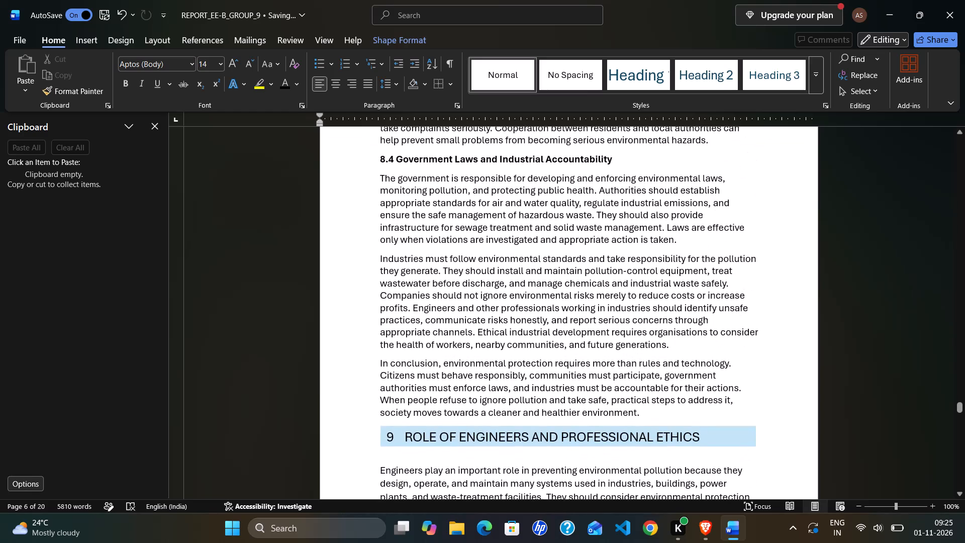
Check which numbered pages "9 ROLE OF ENGINEERS AND PROFESSIONAL ETHICS" and its subsections 9.1 to 9.3 fall on.
scroll(476, 370, down, 4)
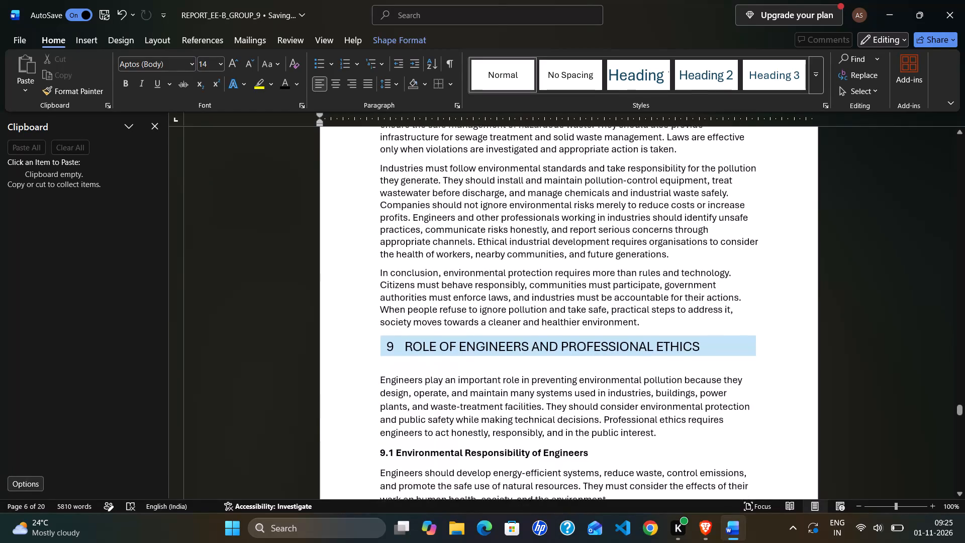
scroll(485, 377, down, 5)
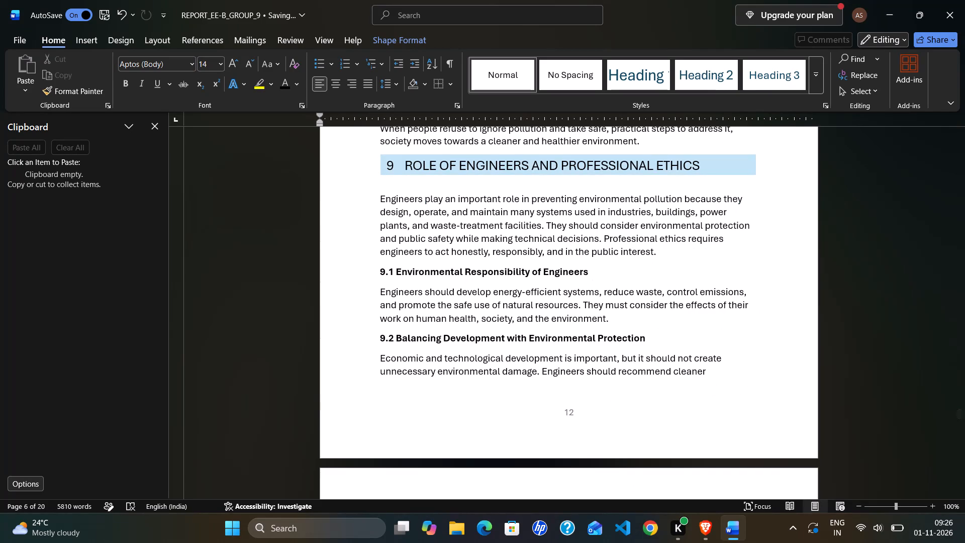
scroll(486, 377, down, 11)
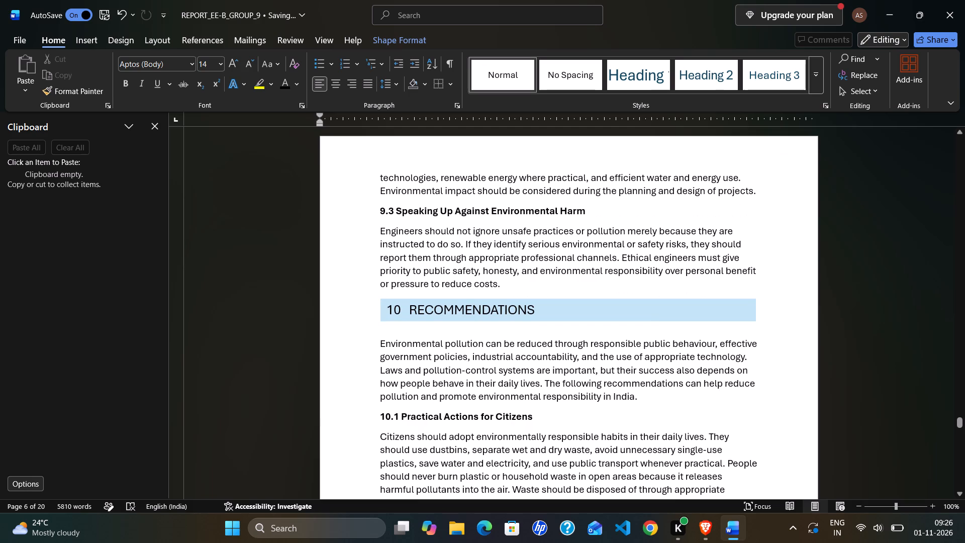
Check which numbered pages "10 RECOMMENDATIONS" and its subsections 10.1 to 10.3 fall on.
scroll(486, 377, down, 7)
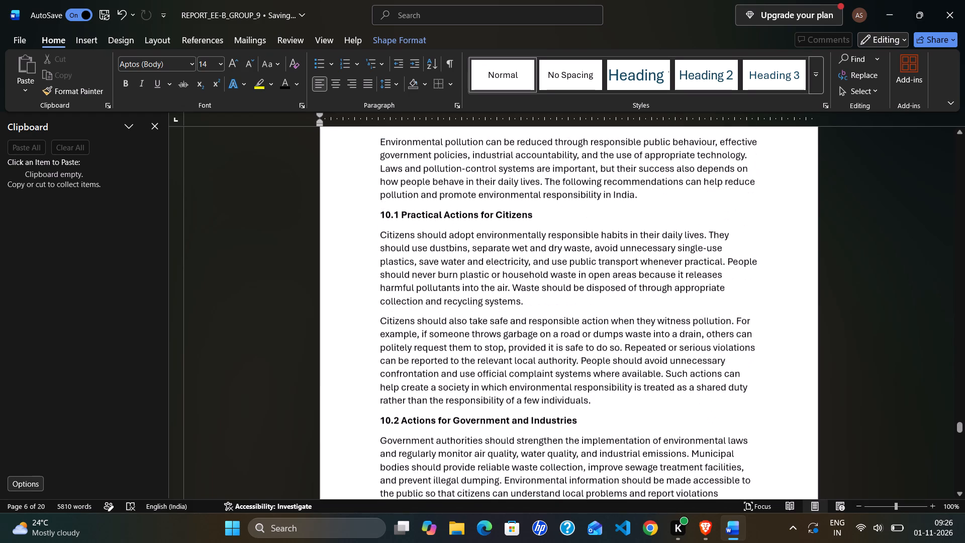
scroll(486, 377, down, 6)
scroll(486, 377, up, 8)
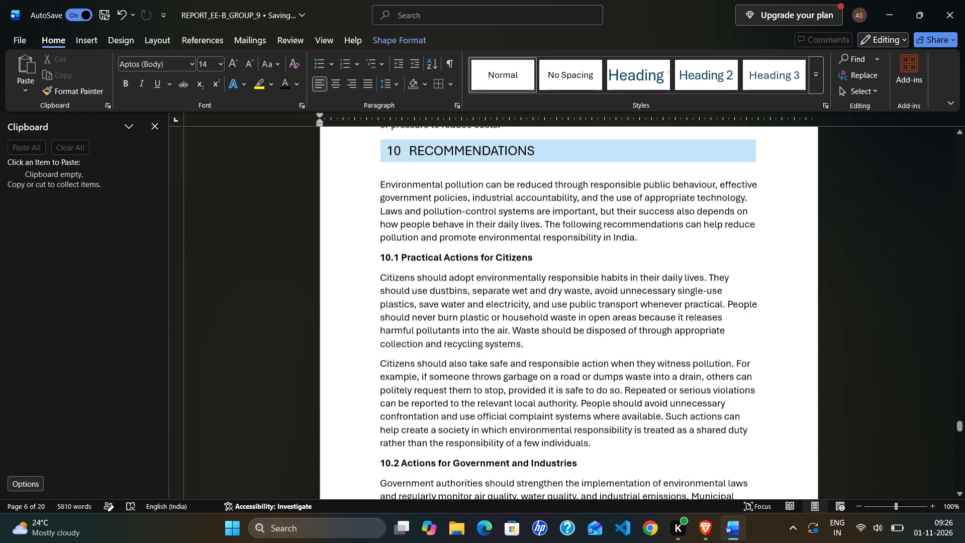
scroll(486, 377, up, 4)
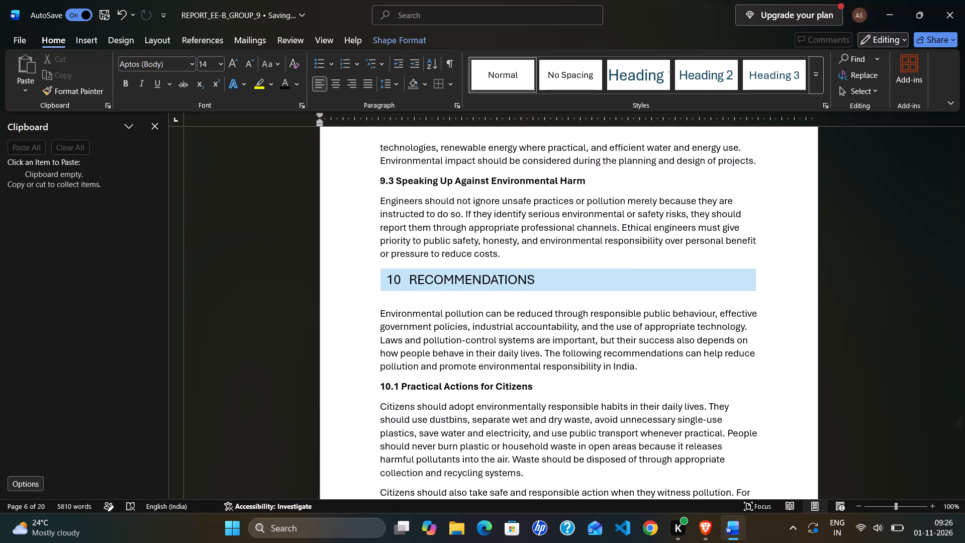
scroll(486, 377, down, 4)
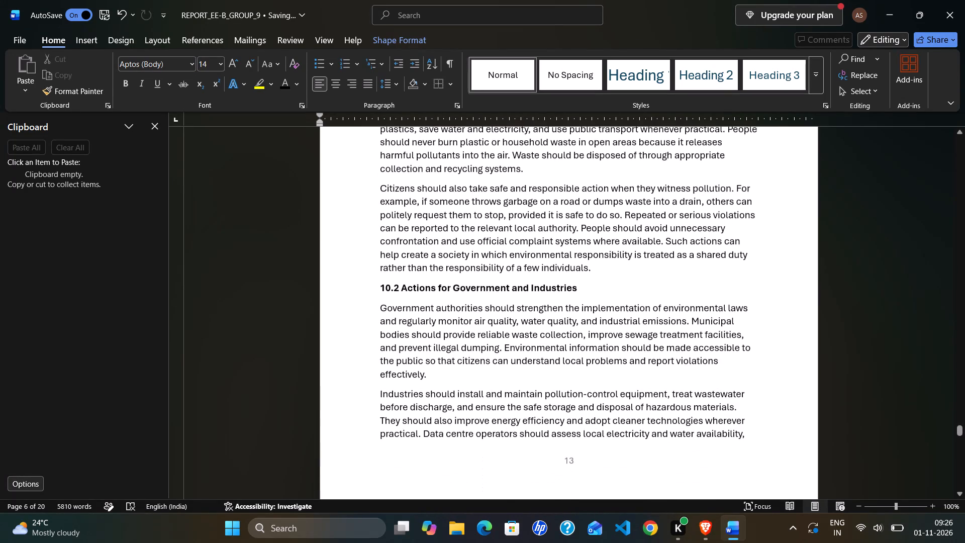
scroll(486, 377, down, 5)
scroll(486, 377, up, 3)
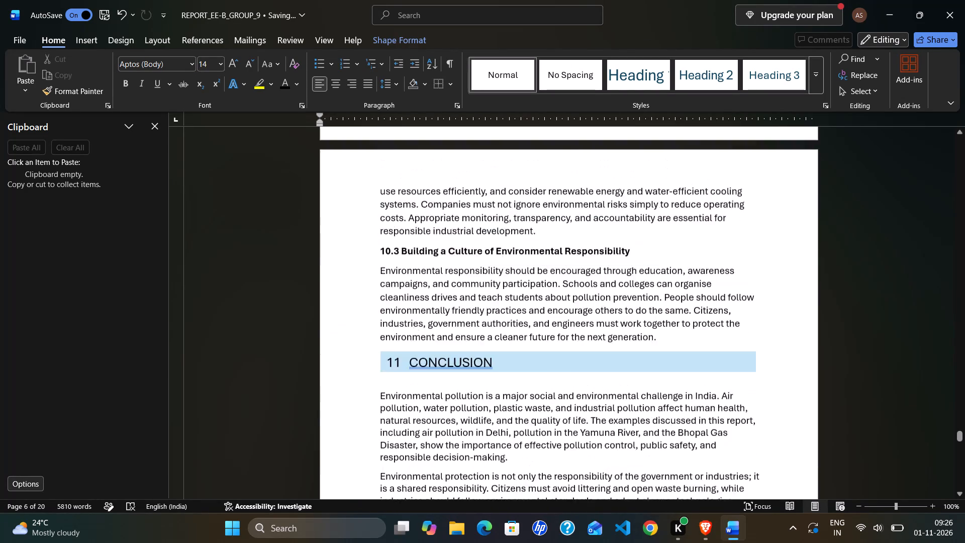
scroll(486, 377, up, 2)
scroll(486, 377, down, 2)
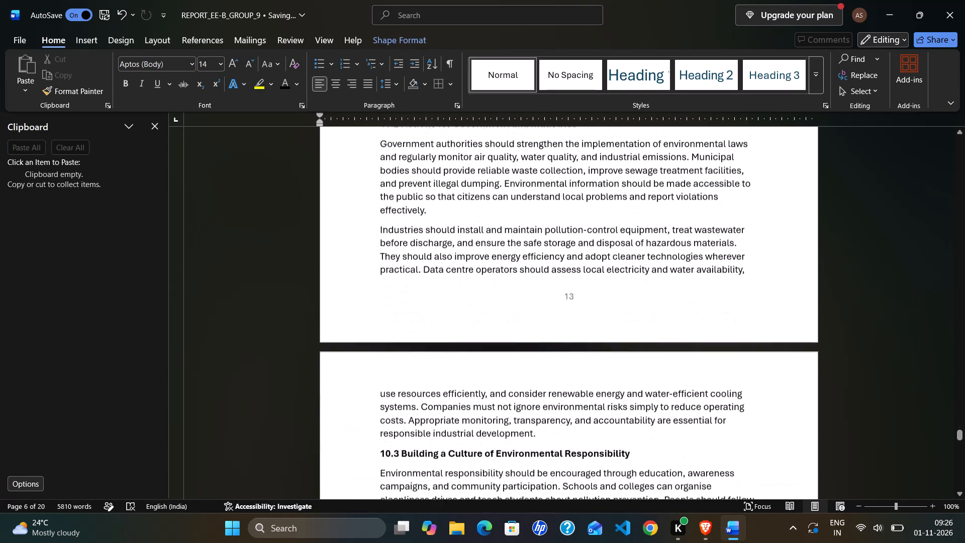
scroll(486, 377, down, 1)
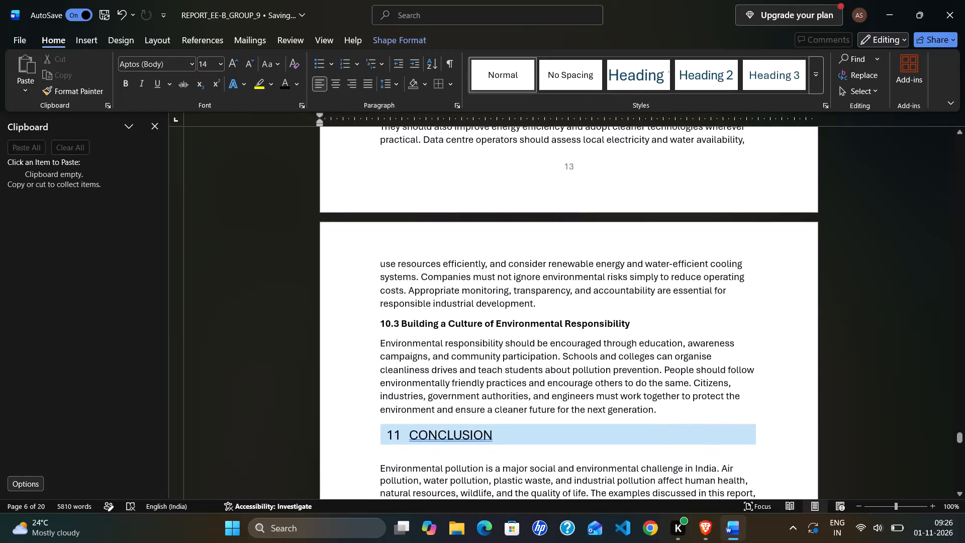
Check which numbered pages "11 CONCLUSION" and the REFERENCE section fall on.
scroll(486, 377, down, 1)
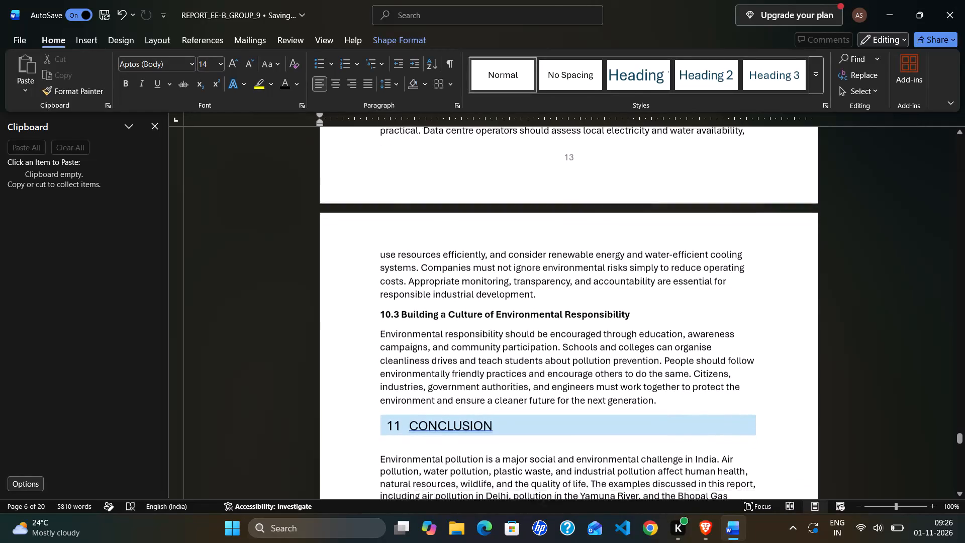
scroll(486, 377, down, 2)
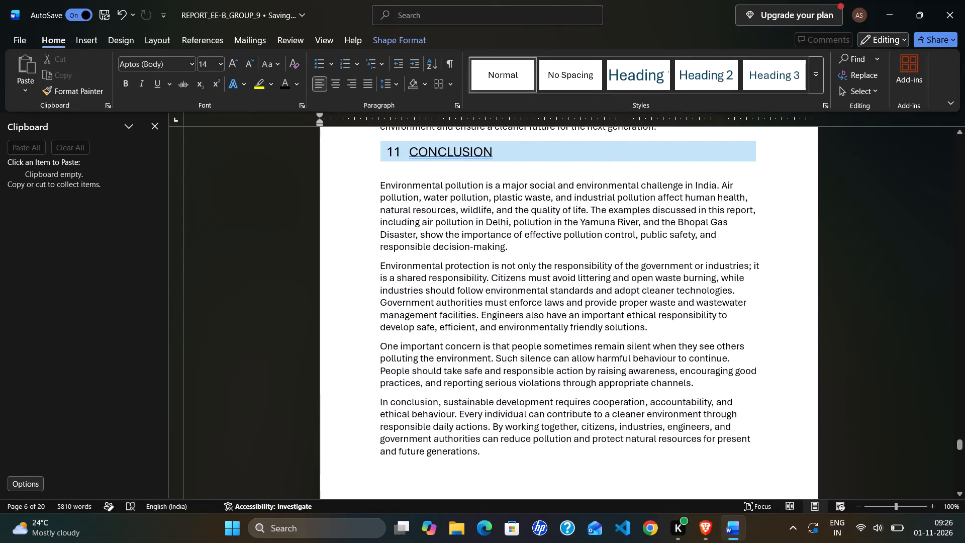
scroll(486, 377, down, 2)
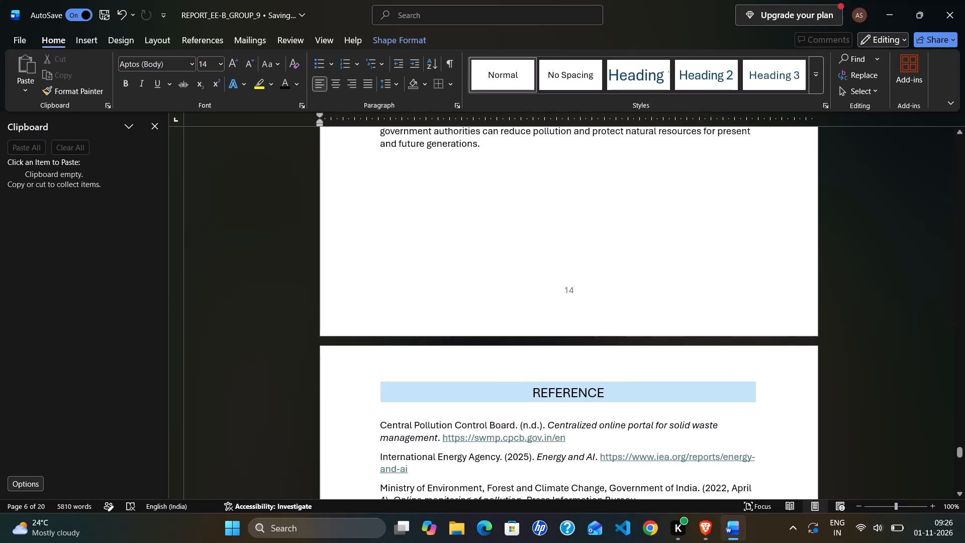
Go back from the end of the report to its front pages.
scroll(486, 377, up, 2)
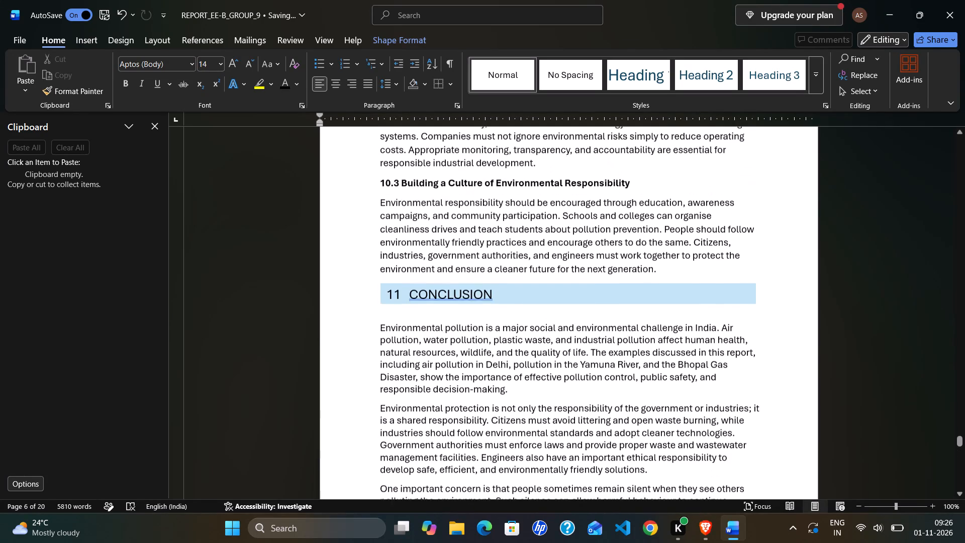
scroll(486, 377, up, 18)
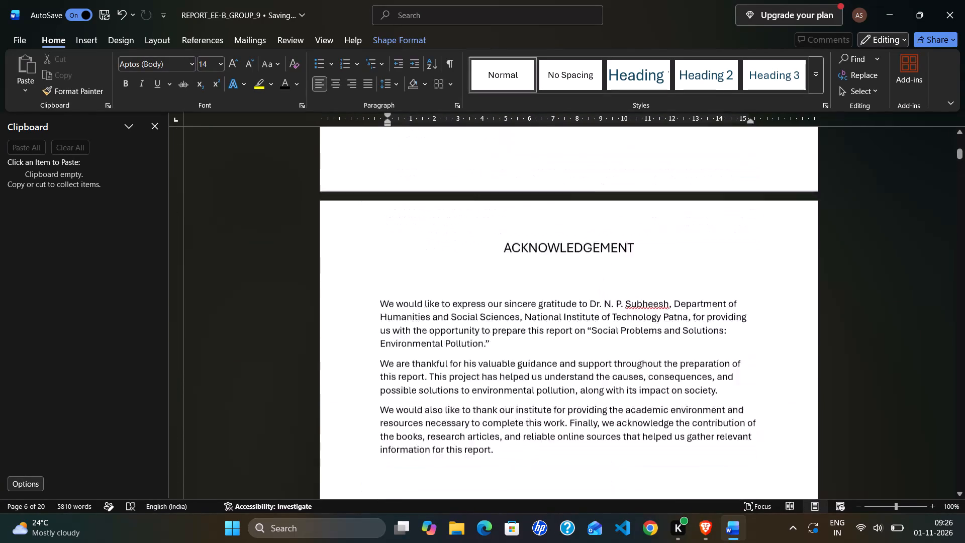
scroll(486, 377, up, 5)
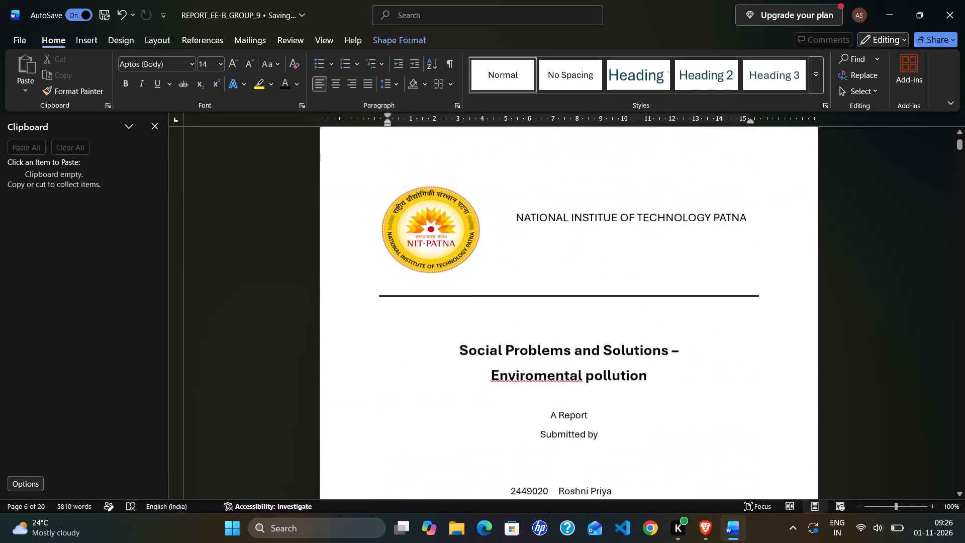
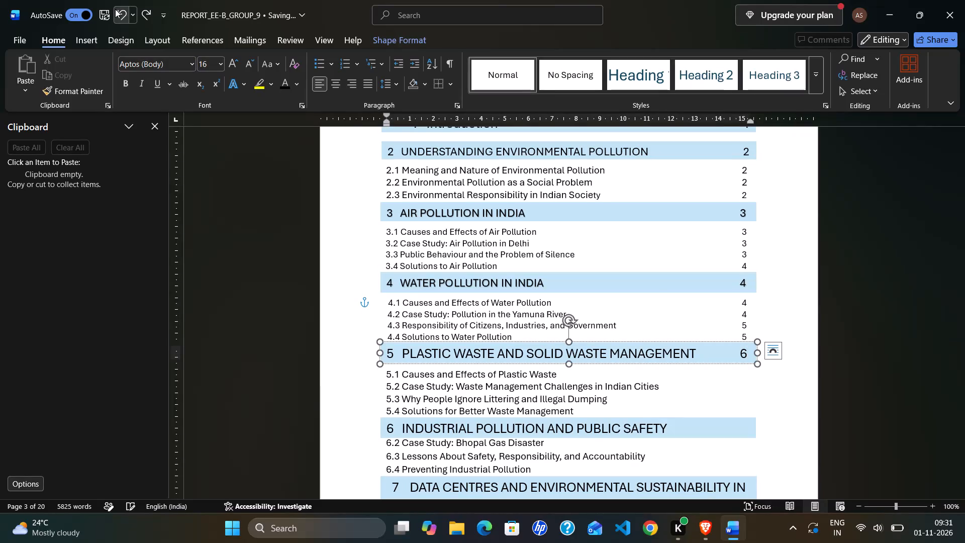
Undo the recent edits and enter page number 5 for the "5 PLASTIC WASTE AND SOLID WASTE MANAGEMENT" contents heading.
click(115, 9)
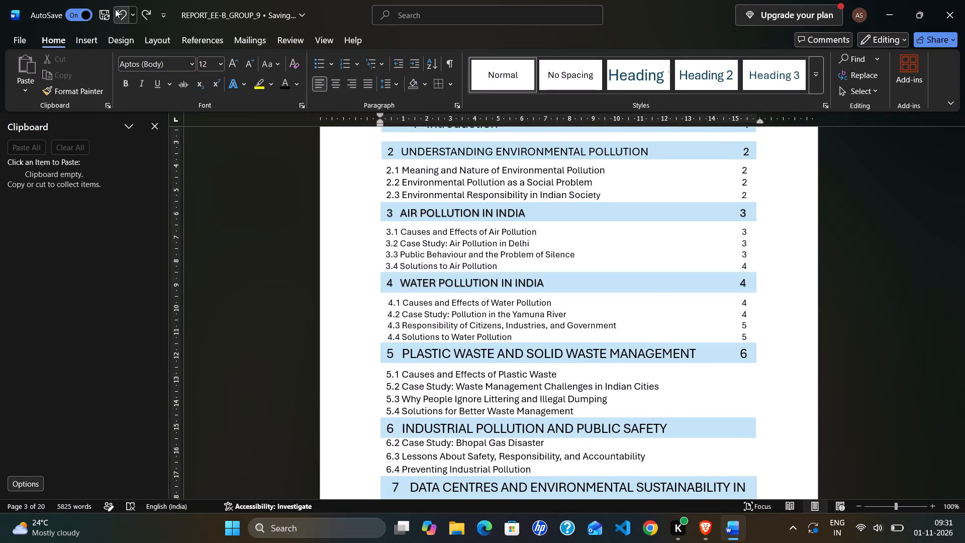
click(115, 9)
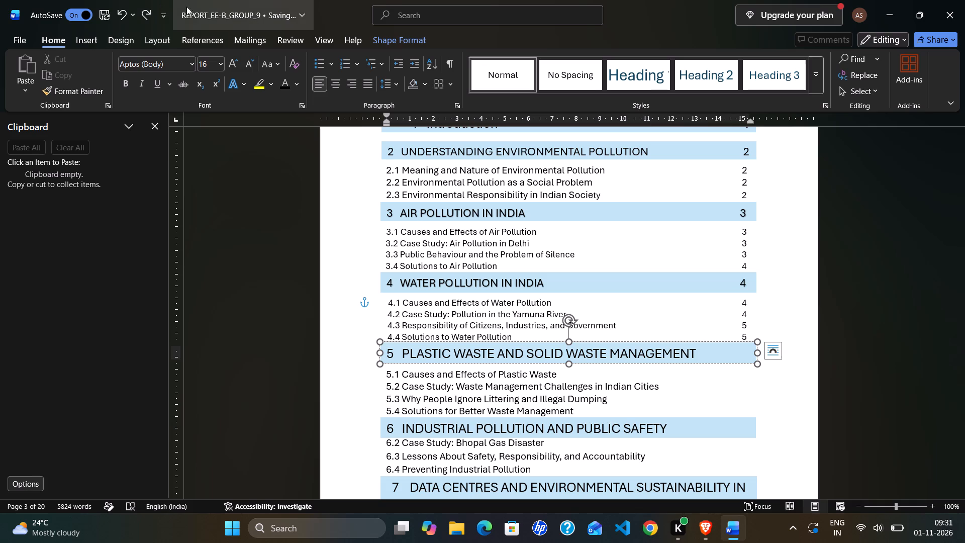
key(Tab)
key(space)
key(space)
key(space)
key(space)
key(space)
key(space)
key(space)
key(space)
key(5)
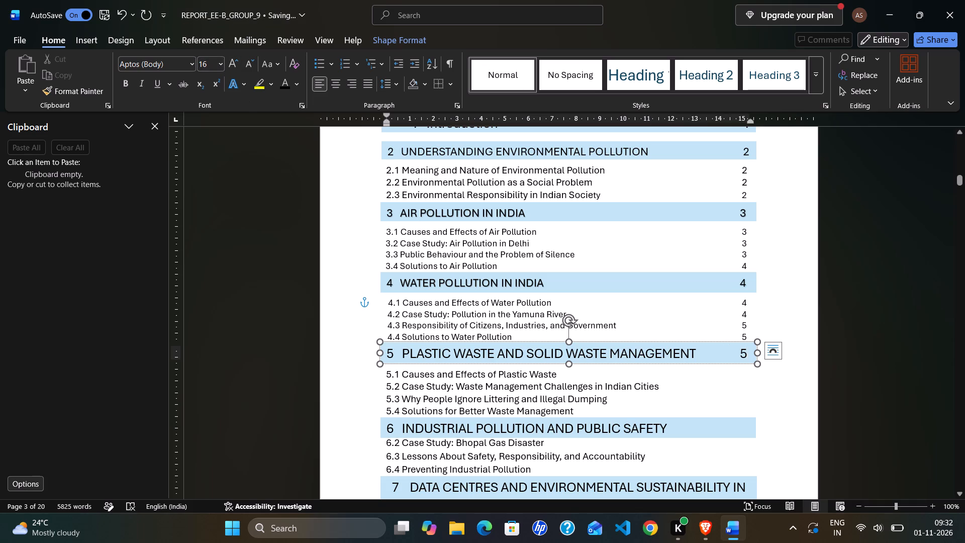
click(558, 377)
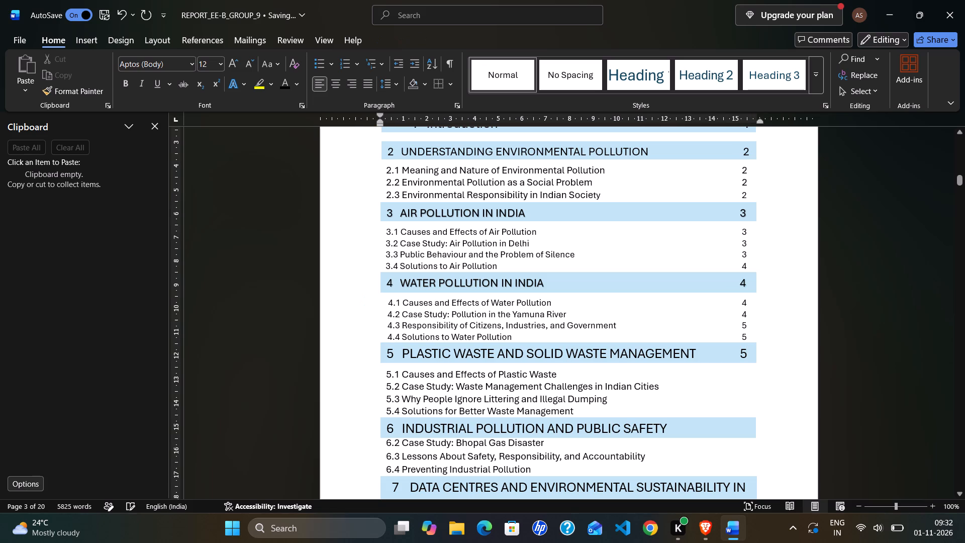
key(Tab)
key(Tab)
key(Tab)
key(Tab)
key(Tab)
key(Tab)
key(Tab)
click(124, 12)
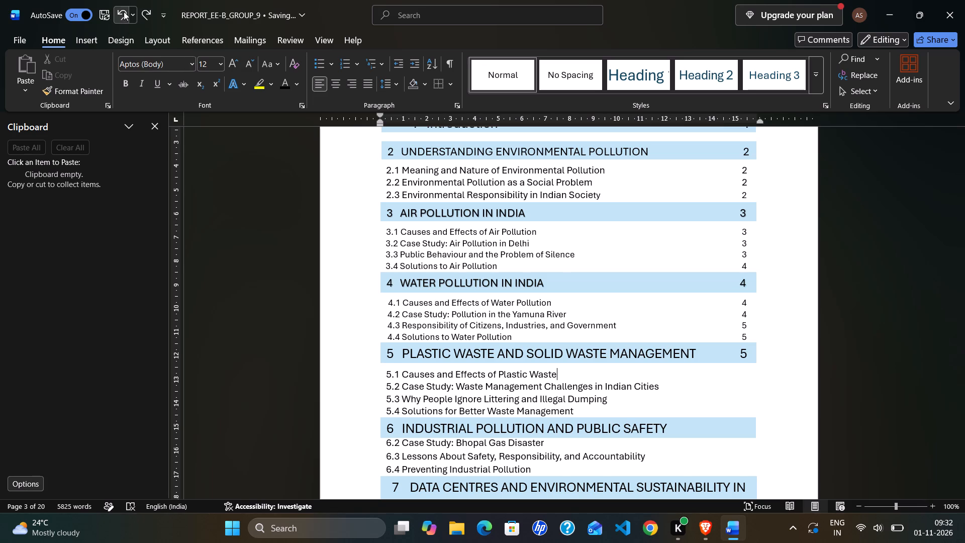
Replace the page number of the "5 PLASTIC WASTE AND SOLID WASTE MANAGEMENT" contents heading with 6, aligned in the page-number column.
click(124, 12)
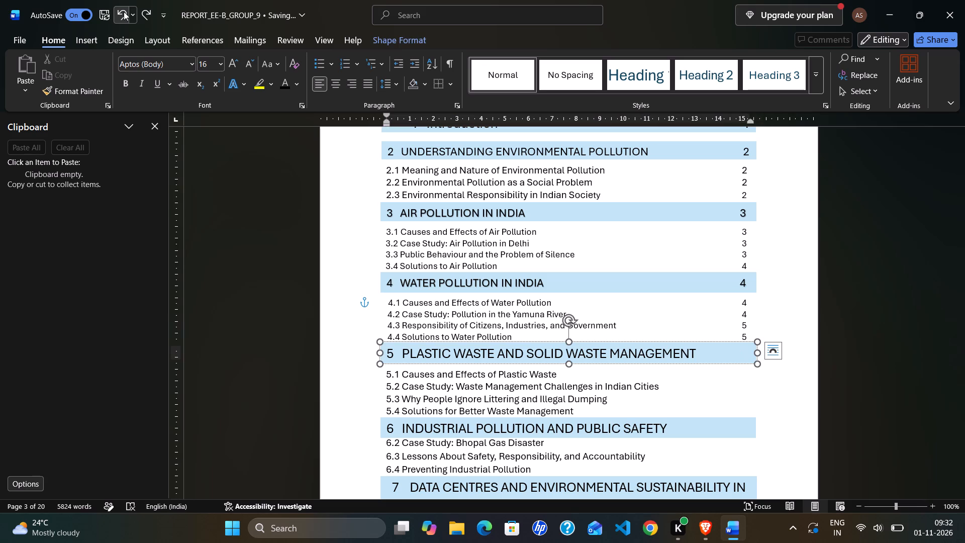
key(Tab)
key(space)
key(space)
key(space)
key(space)
key(space)
key(space)
key(space)
key(space)
key(6)
Add page number 6 to the "5.1 Causes and Effects of Plastic Waste" entry, aligned in the page-number column.
click(560, 377)
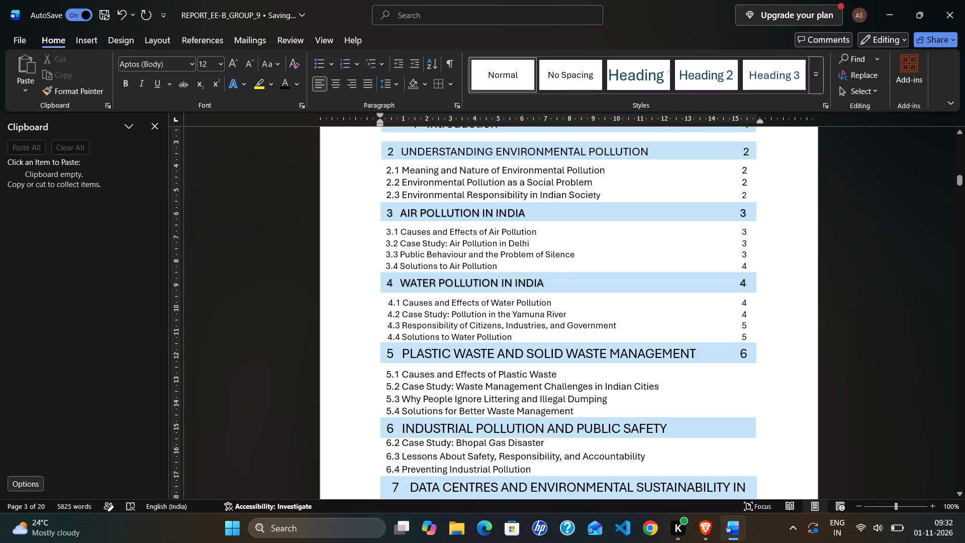
key(Tab)
key(Tab)
key(Tab)
key(Tab)
key(Tab)
key(Tab)
key(Tab)
key(Tab)
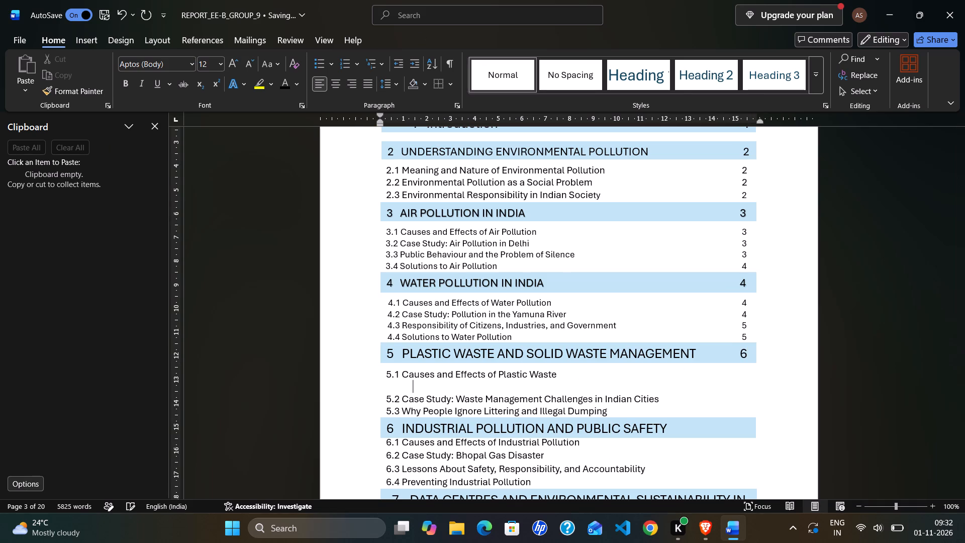
key(BackSpace)
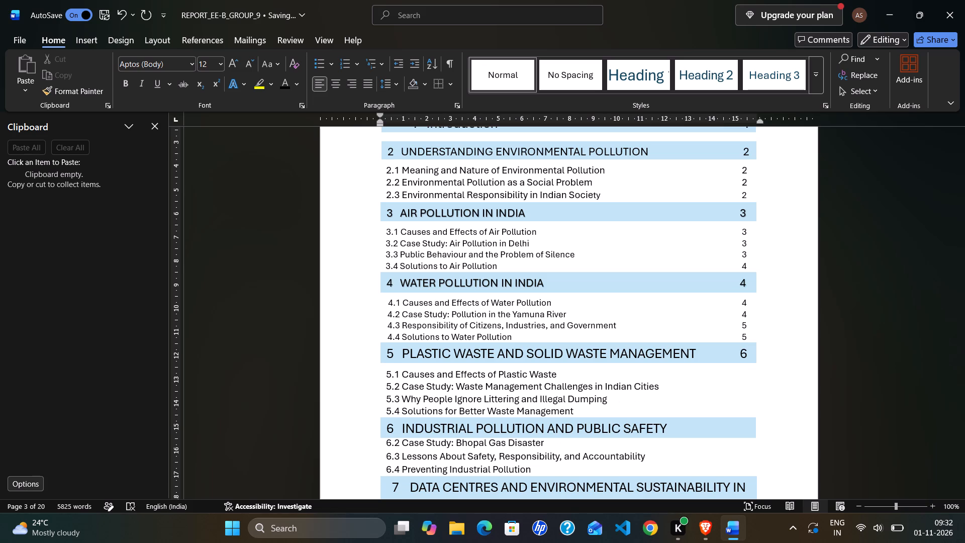
key(6)
drag(560, 377, 639, 425)
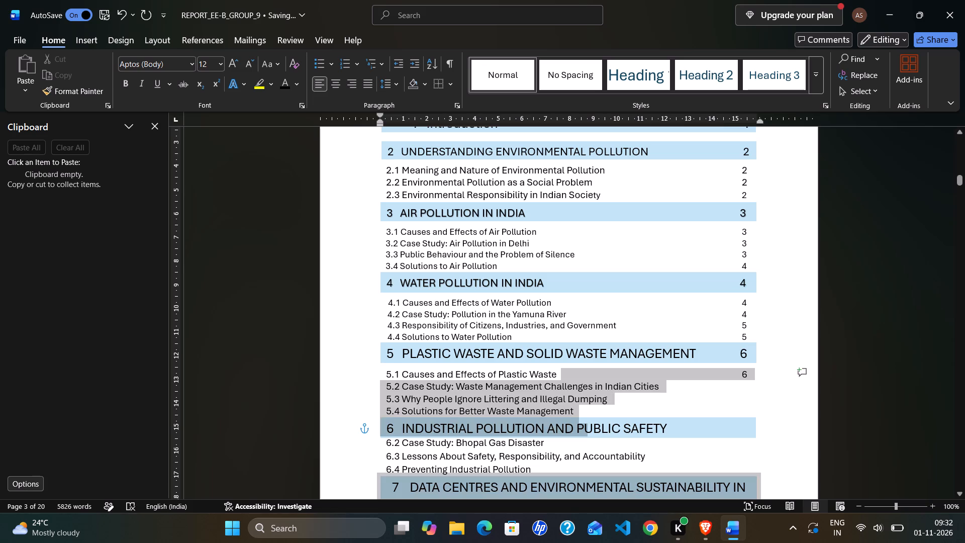
drag(639, 425, 595, 378)
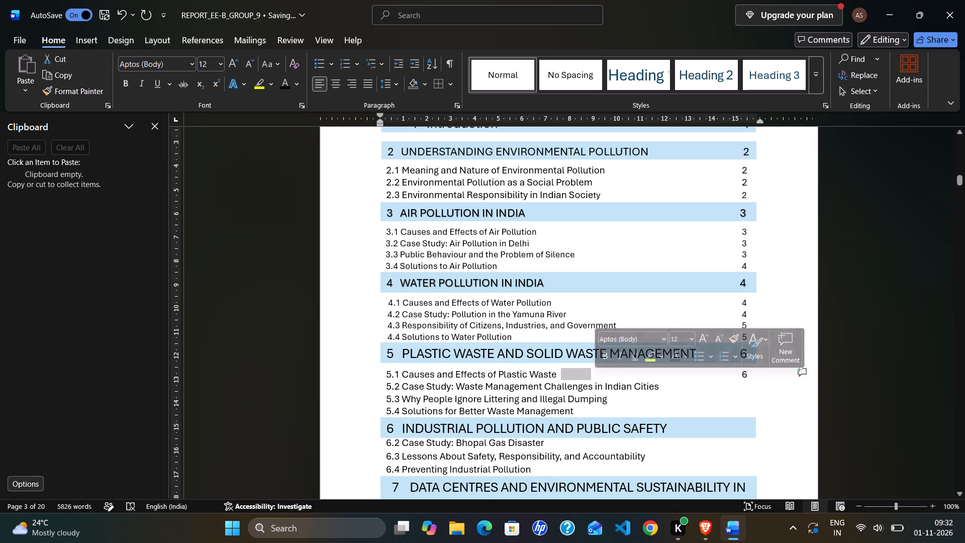
Add page number 6 to the "5.2 Case Study: Waste Management Challenges in Indian Cities" entry, aligned with the numbers above.
click(659, 392)
key(Tab)
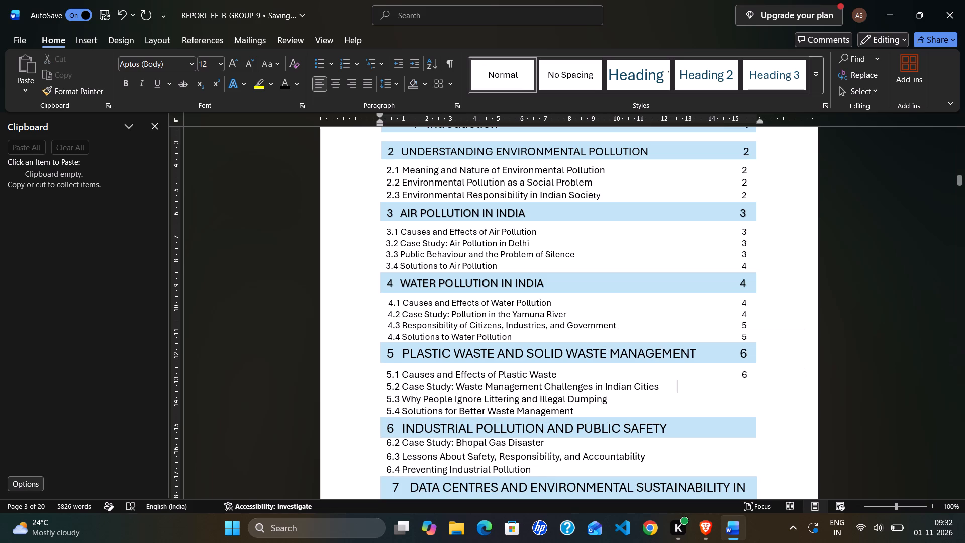
key(Tab)
key(Tab)
key(6)
Add page number 7 to the "5.3 Why People Ignore Littering and Illegal Dumping" entry, aligned with the numbers above.
click(618, 398)
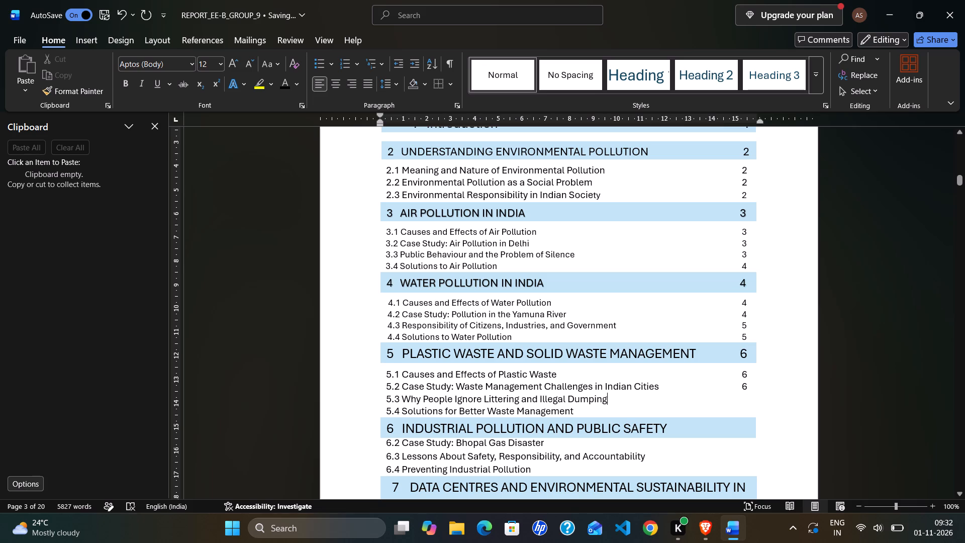
key(Tab)
key(Tab)
key(Tab)
key(Tab)
key(Tab)
key(Tab)
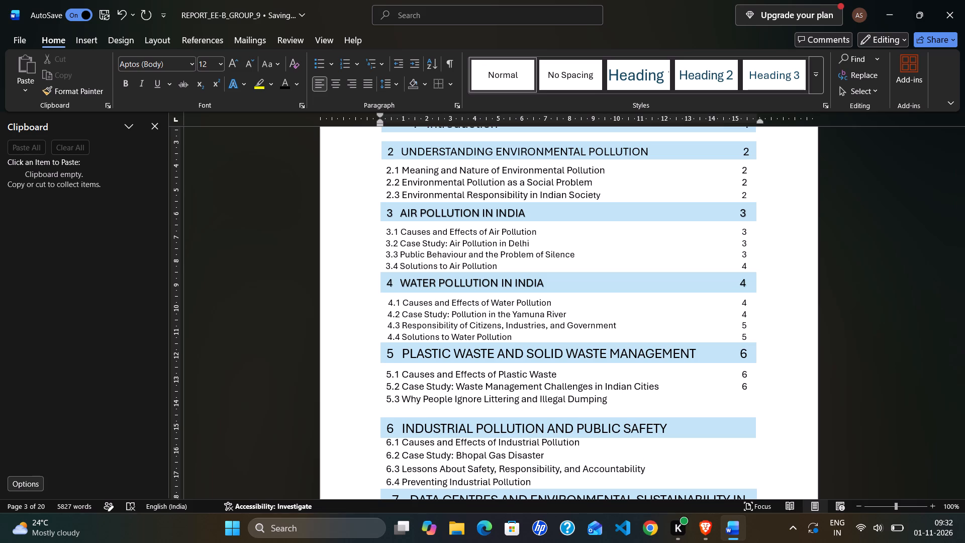
key(BackSpace)
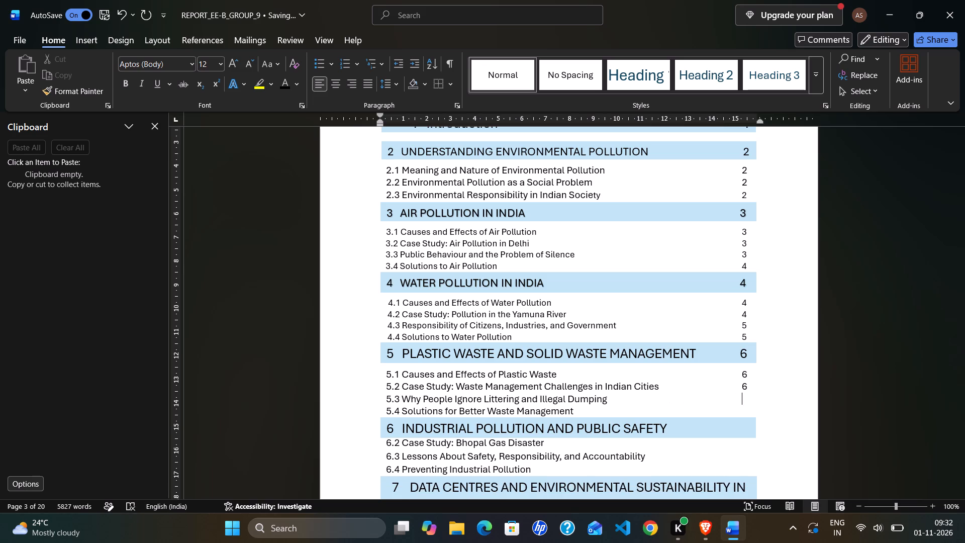
key(7)
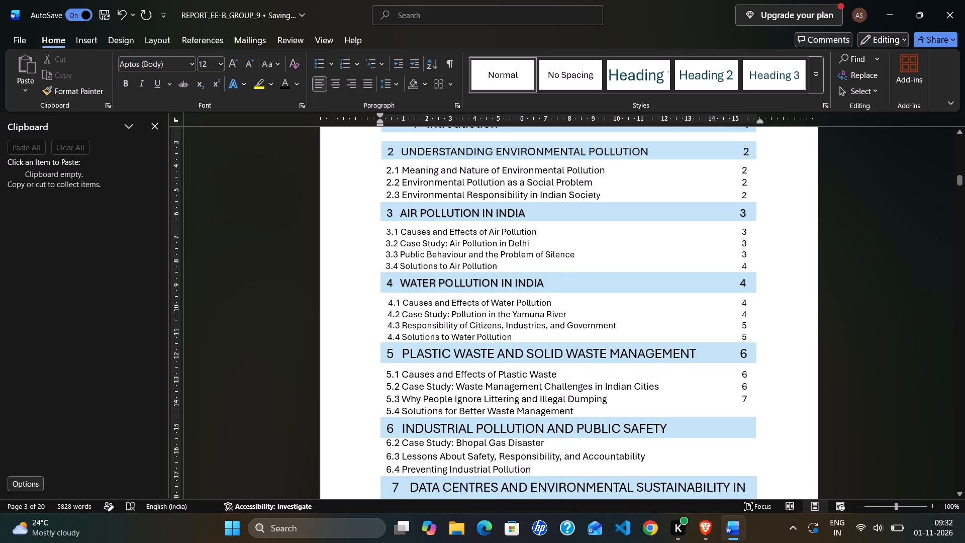
Add page number 7 to the "5.4 Solutions for Better Waste Management" entry, aligned with the numbers above.
click(580, 409)
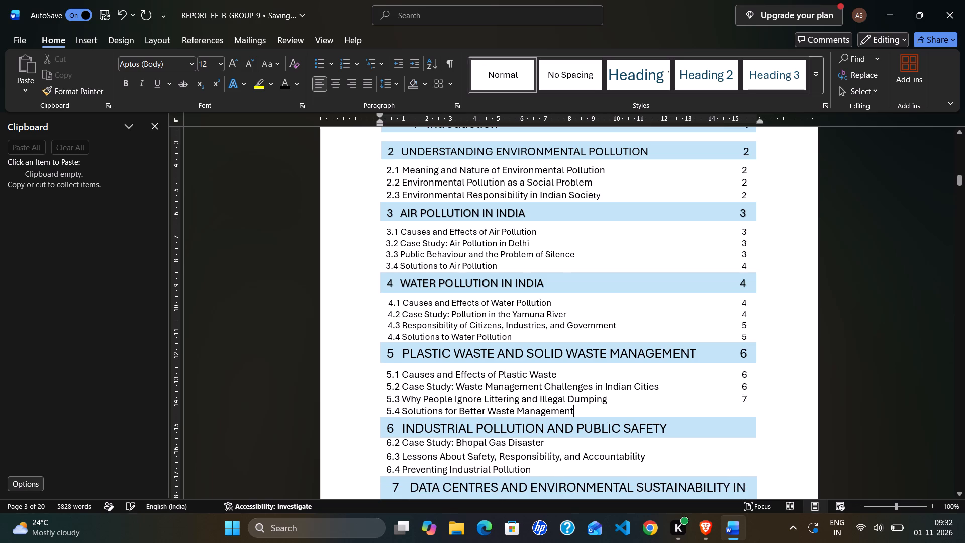
key(Tab)
key(Tab)
key(Tab)
key(Tab)
key(Tab)
key(Tab)
key(7)
Add page number 7 to the "6 INDUSTRIAL POLLUTION AND PUBLIC SAFETY" heading, aligned with the section numbers above.
scroll(580, 409, down, 1)
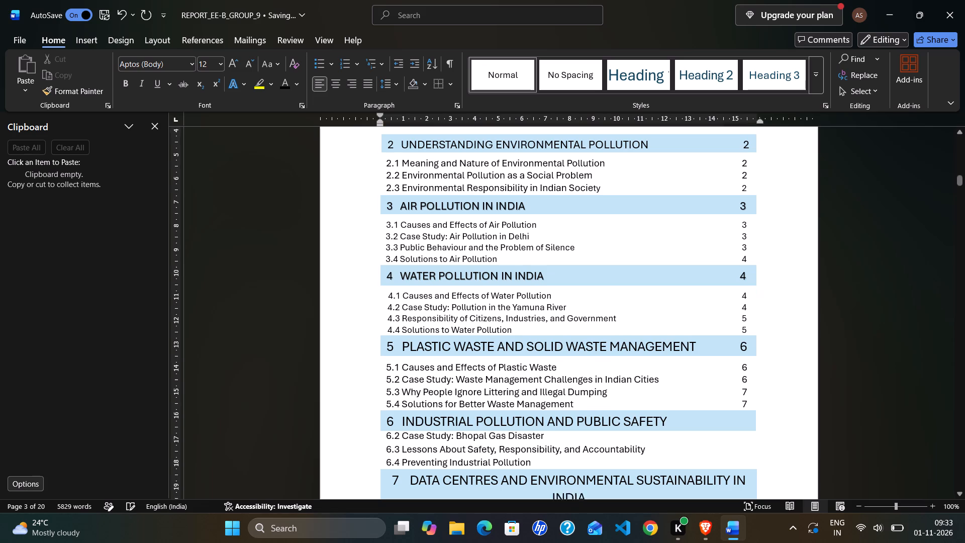
scroll(580, 409, down, 1)
click(558, 317)
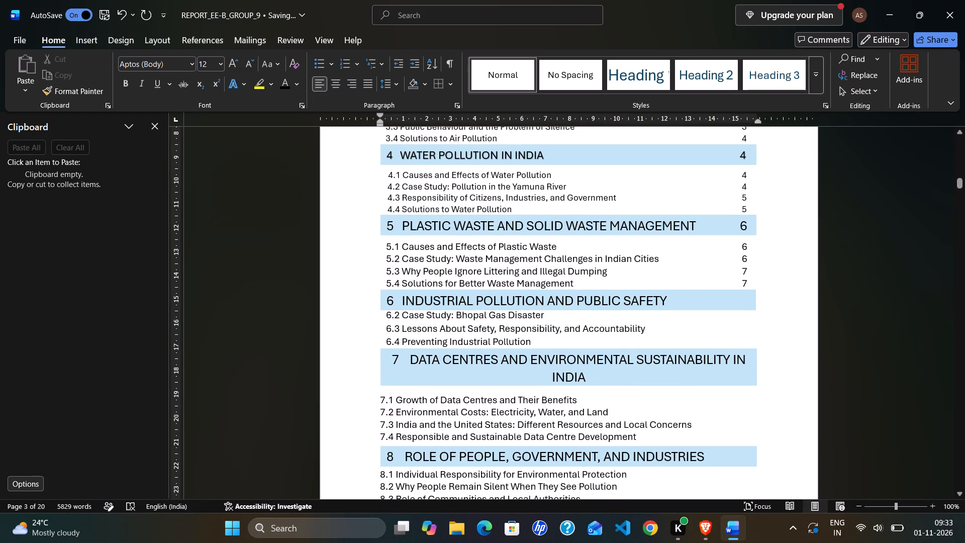
click(674, 297)
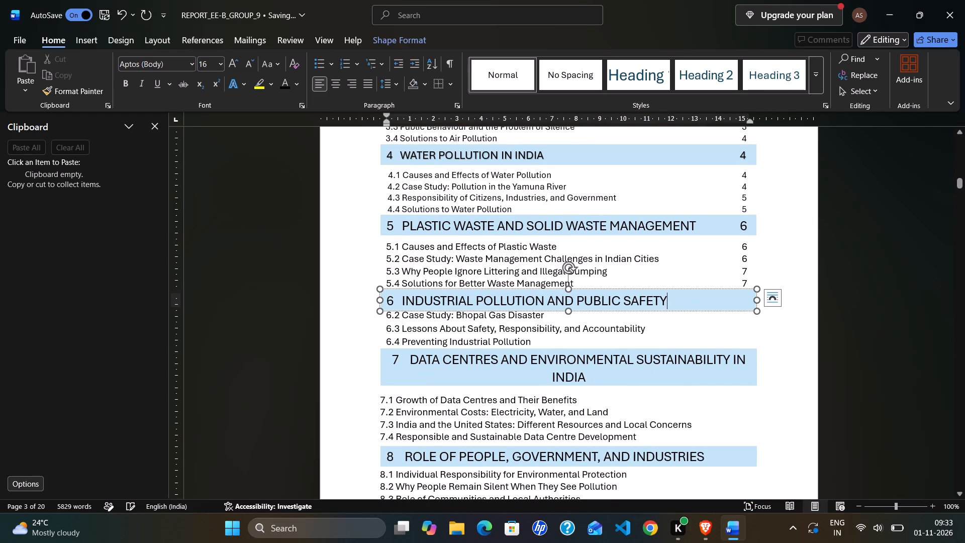
key(Tab)
key(Tab)
key(Tab)
key(Left)
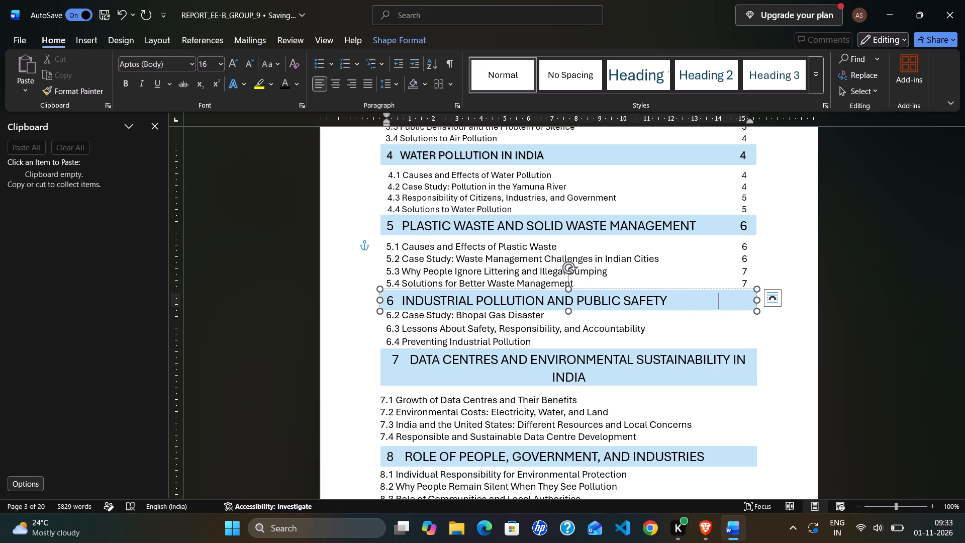
key(space)
key(space)
key(space)
key(space)
key(space)
key(space)
key(space)
key(space)
key(space)
key(7)
key(BackSpace)
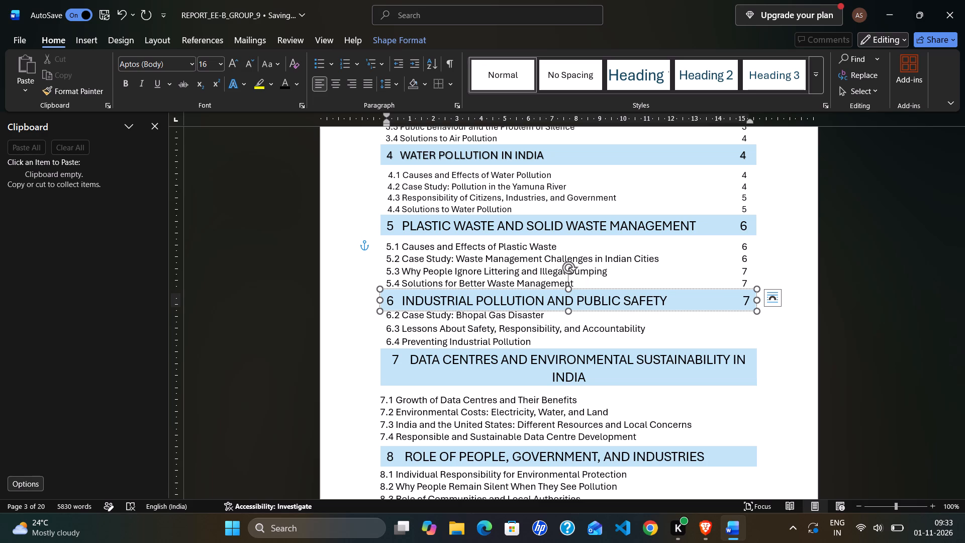
key(BackSpace)
key(7)
Add page number 7 to the "6.2 Case Study: Bhopal Gas Disaster" entry, aligned in the page-number column.
click(551, 319)
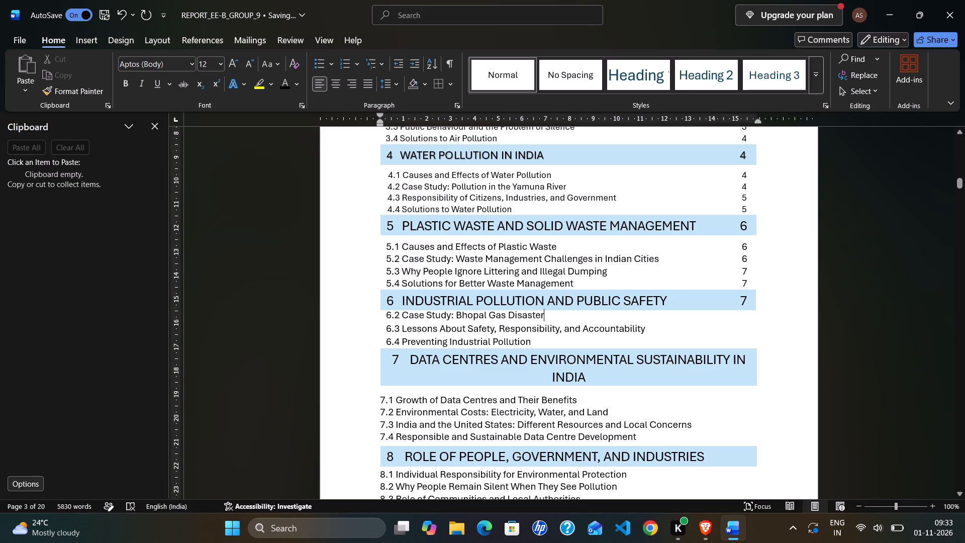
key(Tab)
key(Tab)
key(Tab)
key(Tab)
key(Tab)
key(Tab)
key(Tab)
key(7)
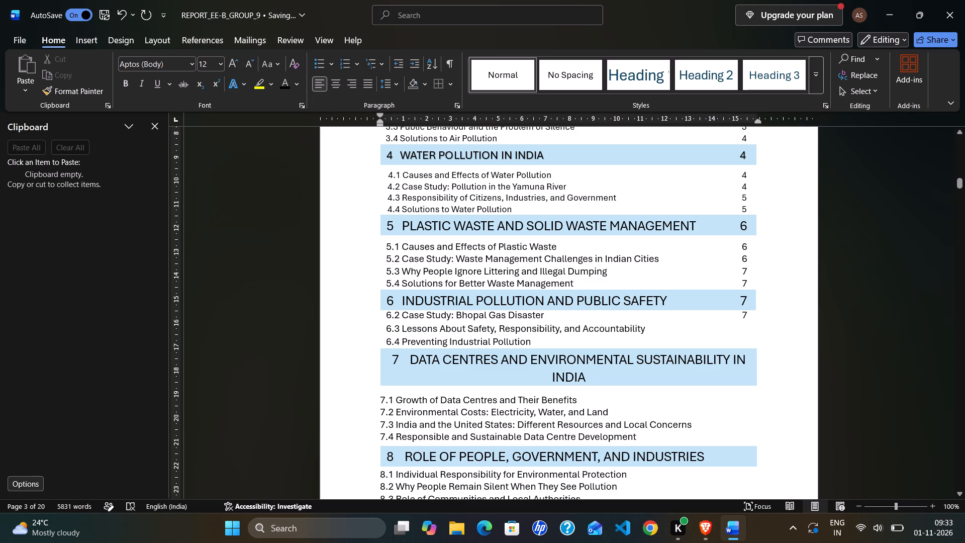
Add page number 8 to the "6.3 Lessons About Safety, Responsibility, and Accountability" entry, aligned with the numbers above.
click(644, 329)
key(Tab)
key(Tab)
key(Tab)
key(Tab)
key(8)
Add page number 8 to the "6.4 Preventing Industrial Pollution" entry, aligned with the numbers above.
click(567, 342)
key(Tab)
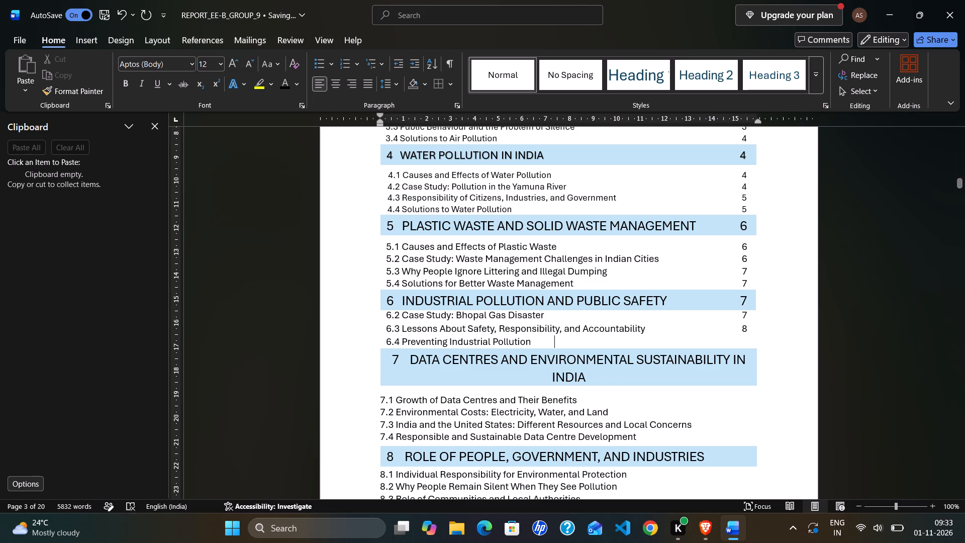
key(Tab)
key(Tab)
key(Tab)
key(Tab)
key(Tab)
key(Tab)
key(8)
Insert one tab space after "INDIA" in the section 7 heading of the contents list.
click(664, 378)
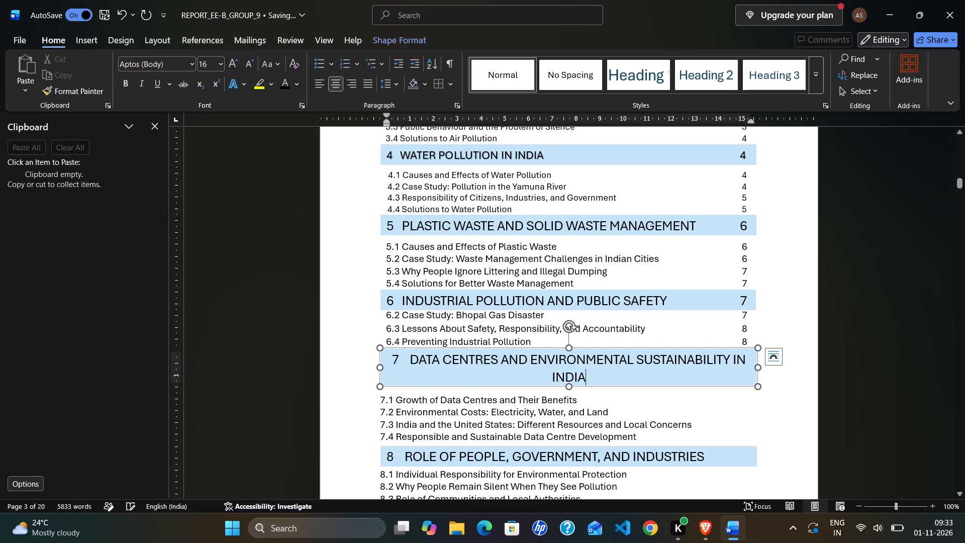
key(Tab)
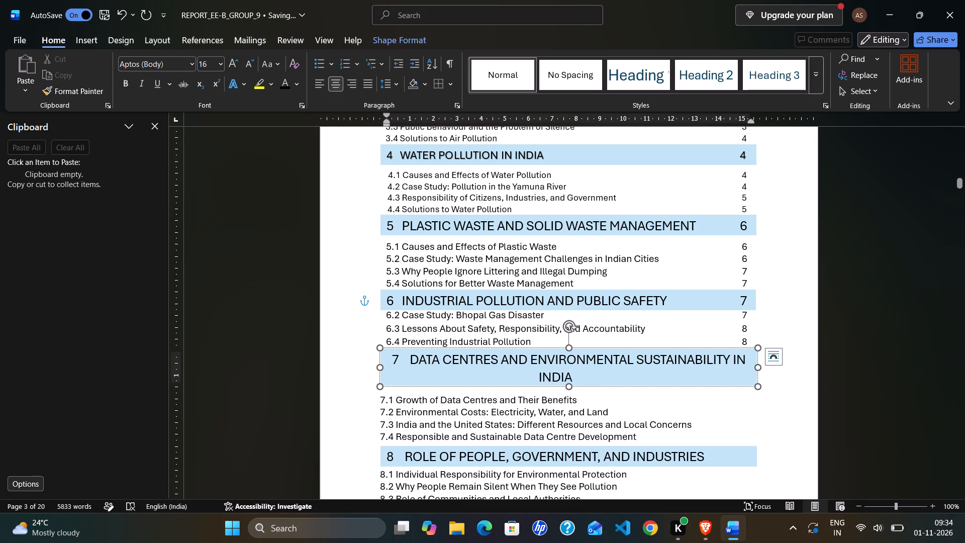
Examine the report body from section 6 to the start of section 7 to check which pages their headings fall on.
scroll(597, 408, down, 1)
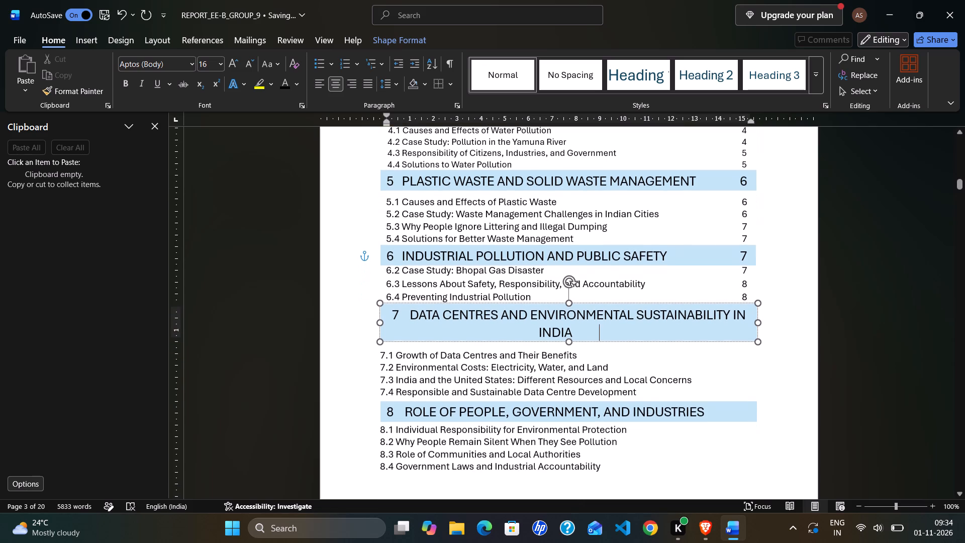
scroll(597, 408, down, 2)
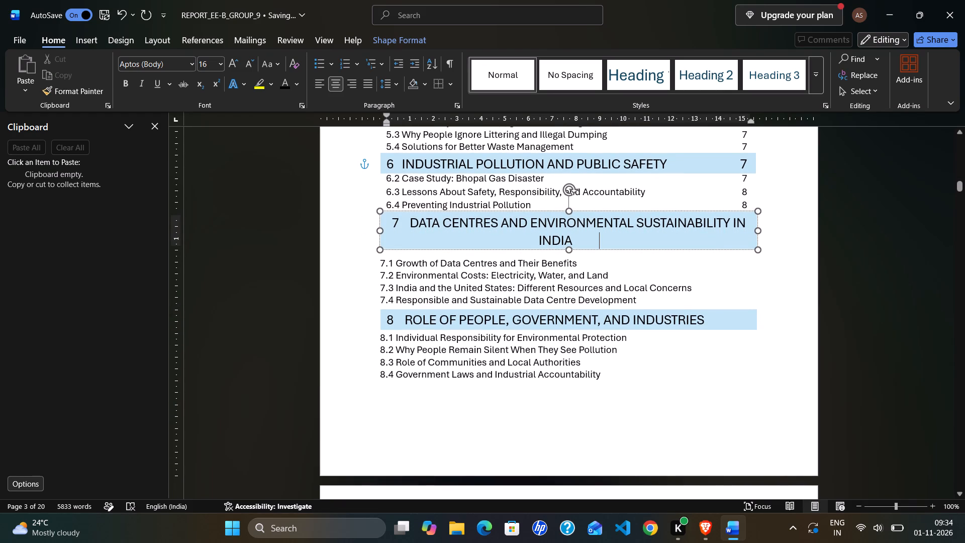
scroll(633, 404, down, 11)
scroll(633, 404, up, 1)
scroll(633, 404, down, 1)
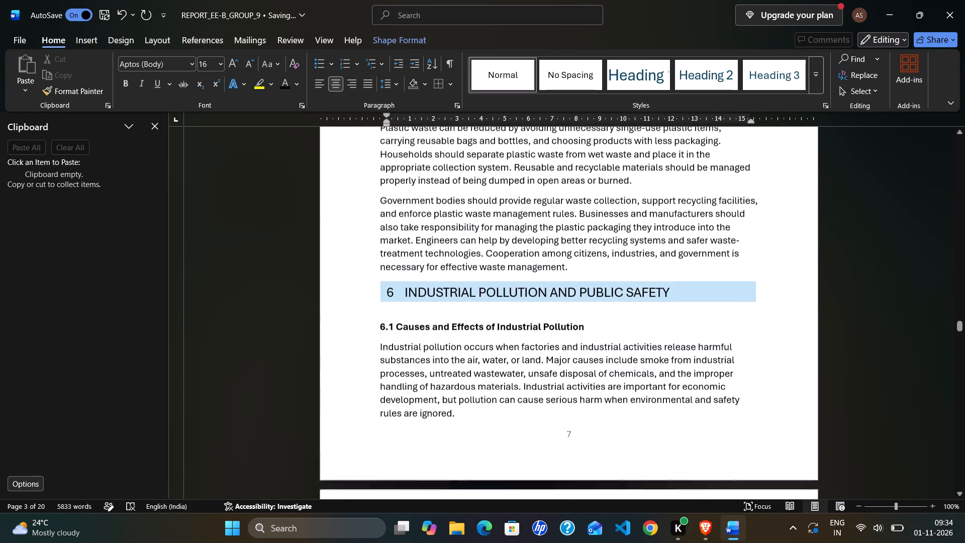
scroll(633, 404, down, 1)
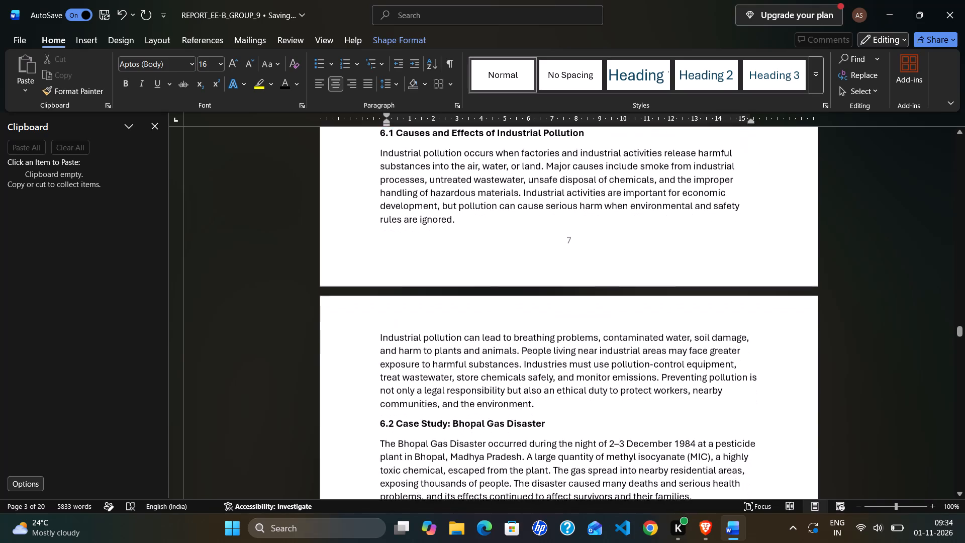
scroll(633, 404, down, 2)
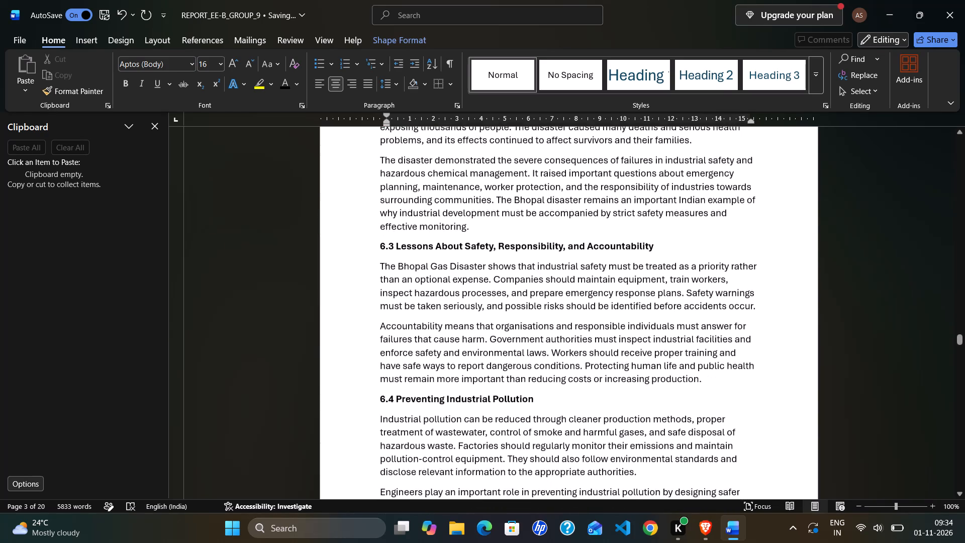
scroll(633, 404, down, 3)
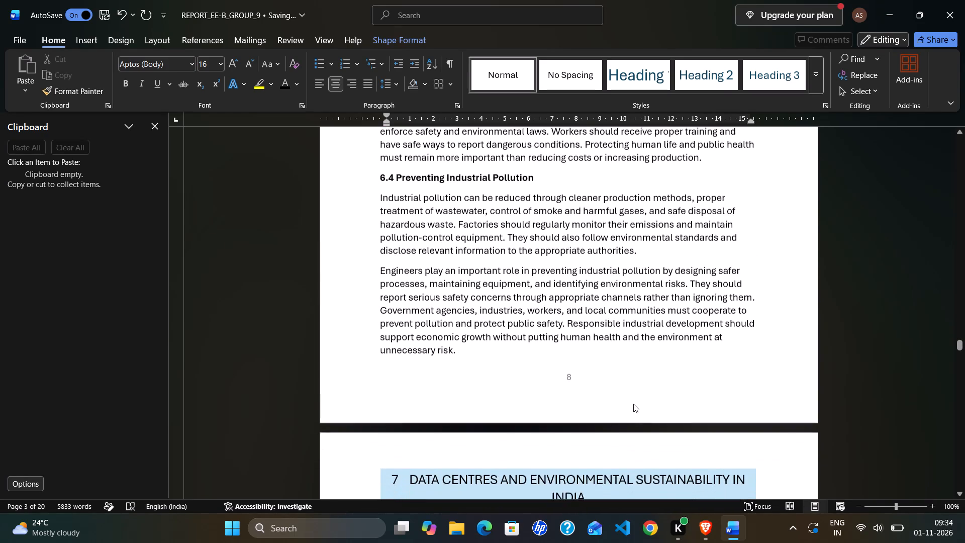
scroll(633, 404, down, 1)
scroll(633, 404, up, 1)
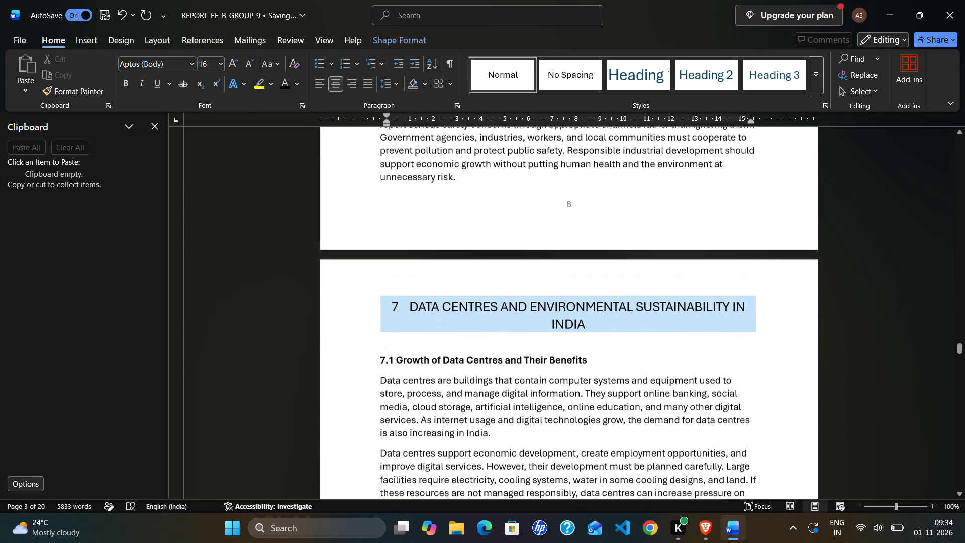
scroll(633, 404, up, 2)
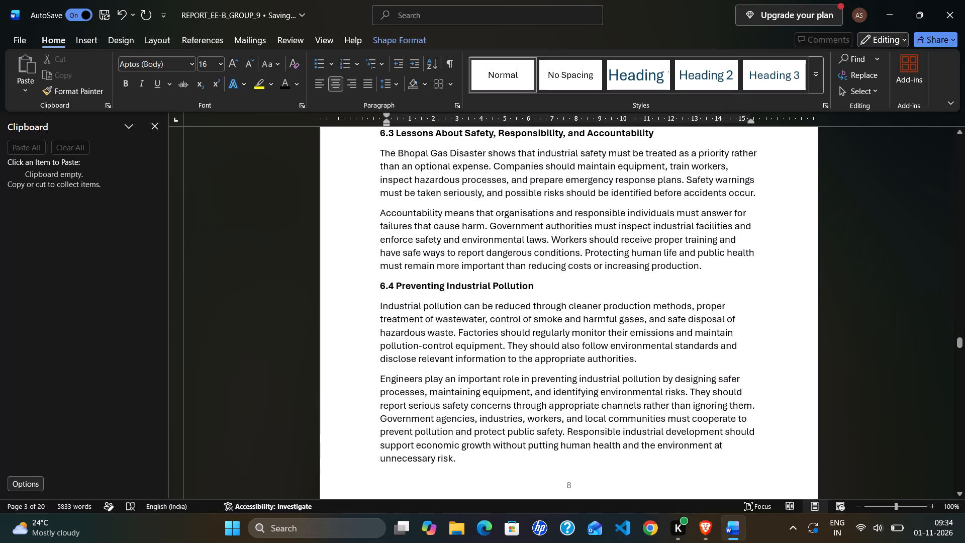
scroll(633, 404, up, 2)
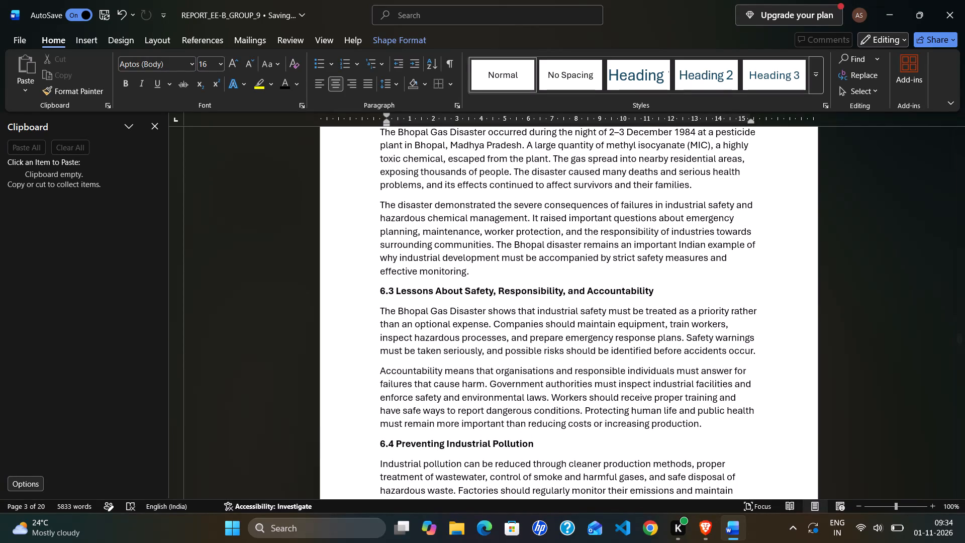
scroll(633, 404, up, 20)
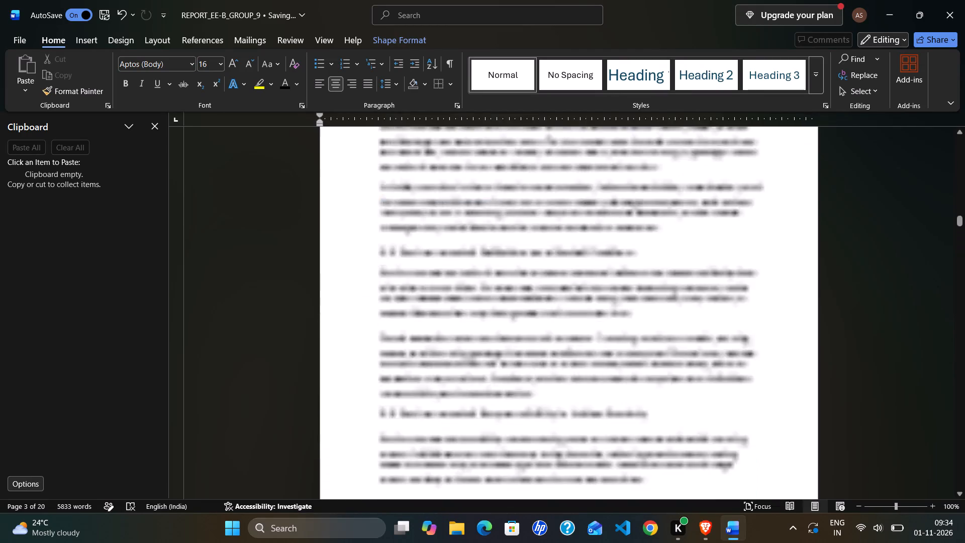
scroll(633, 404, down, 1)
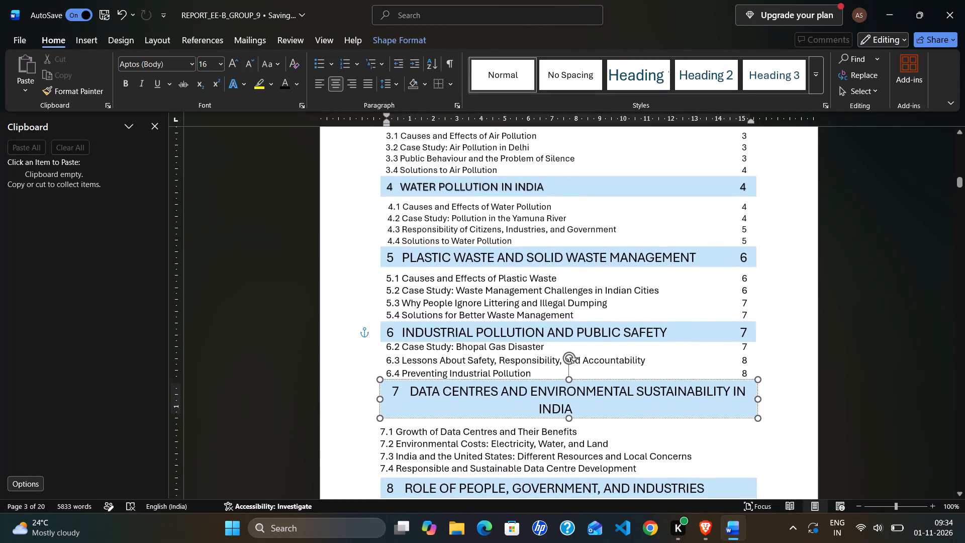
scroll(633, 404, down, 2)
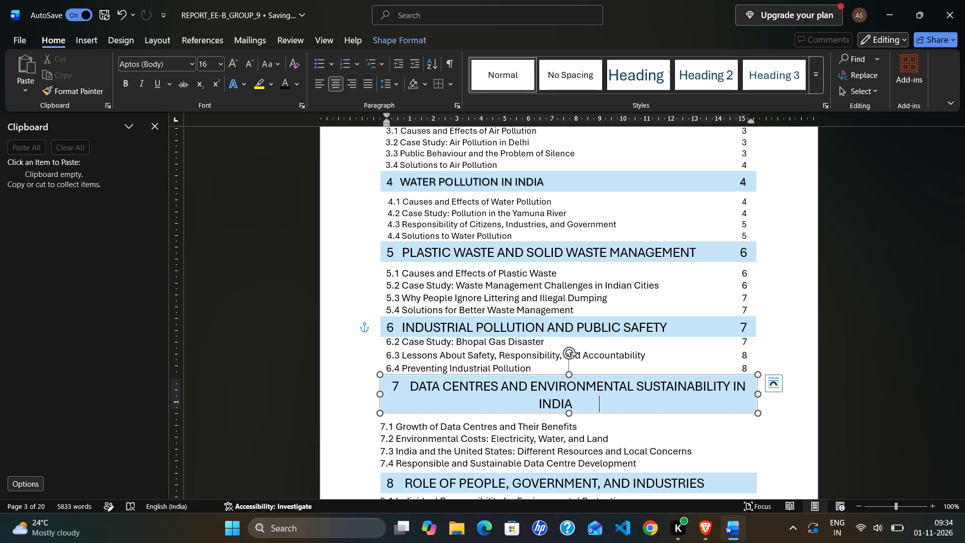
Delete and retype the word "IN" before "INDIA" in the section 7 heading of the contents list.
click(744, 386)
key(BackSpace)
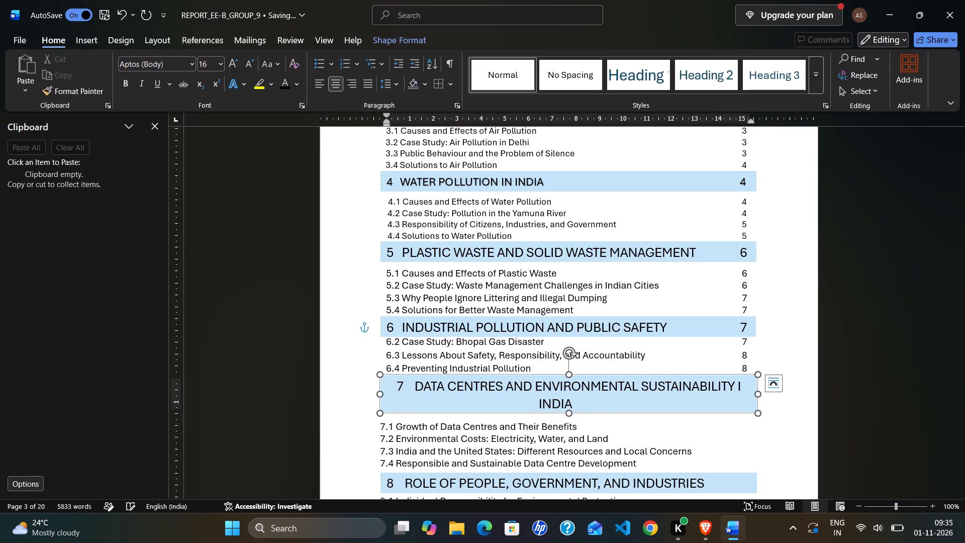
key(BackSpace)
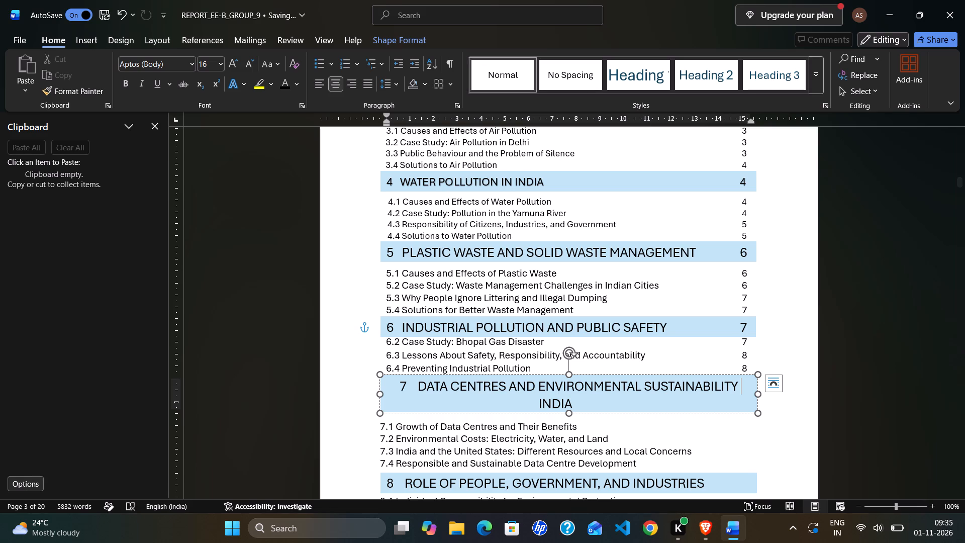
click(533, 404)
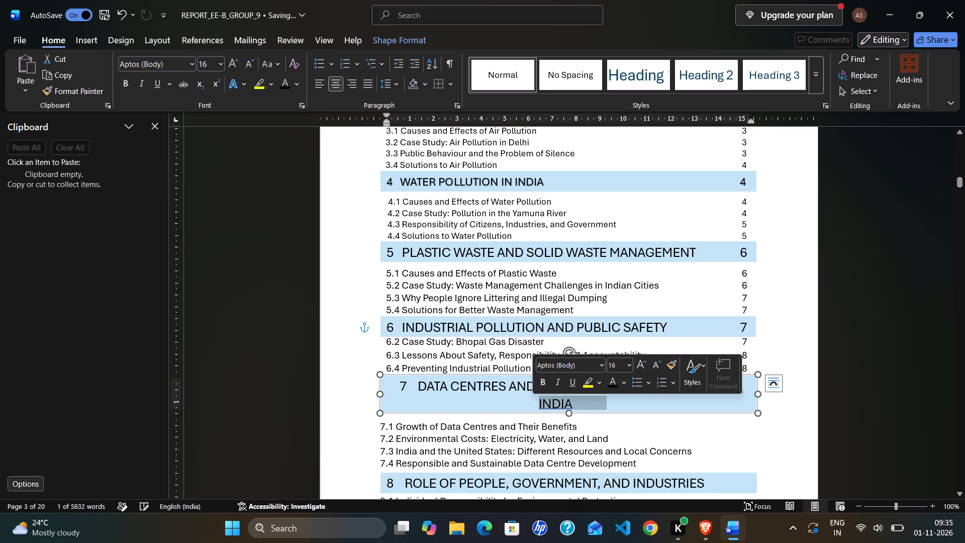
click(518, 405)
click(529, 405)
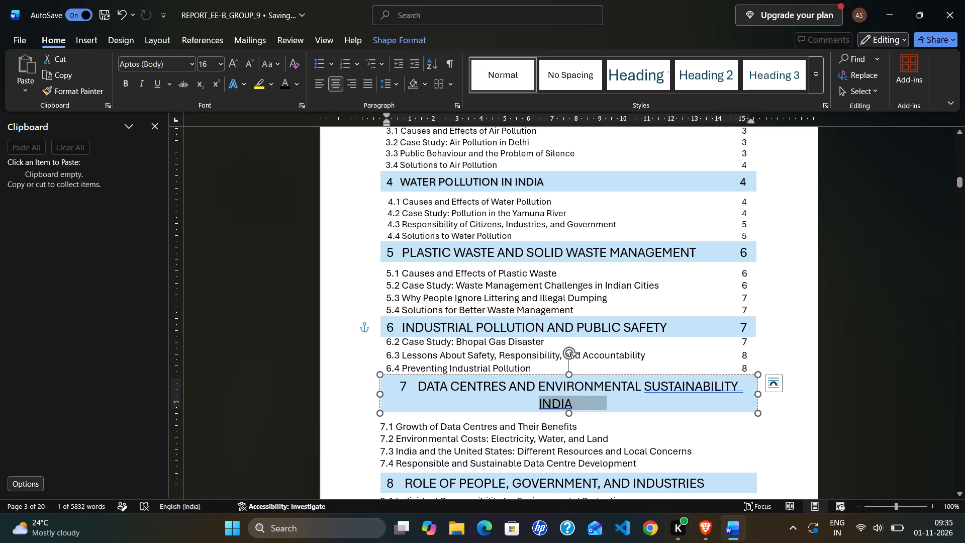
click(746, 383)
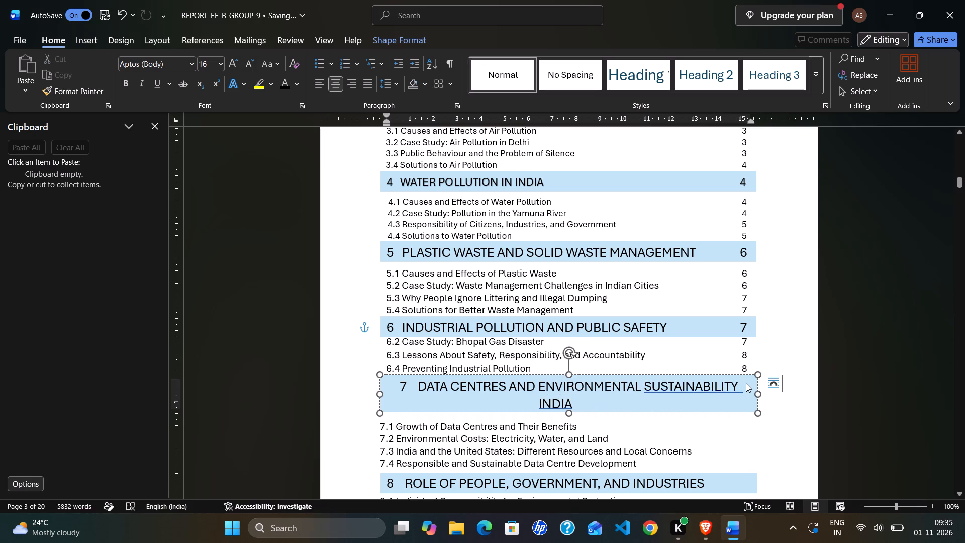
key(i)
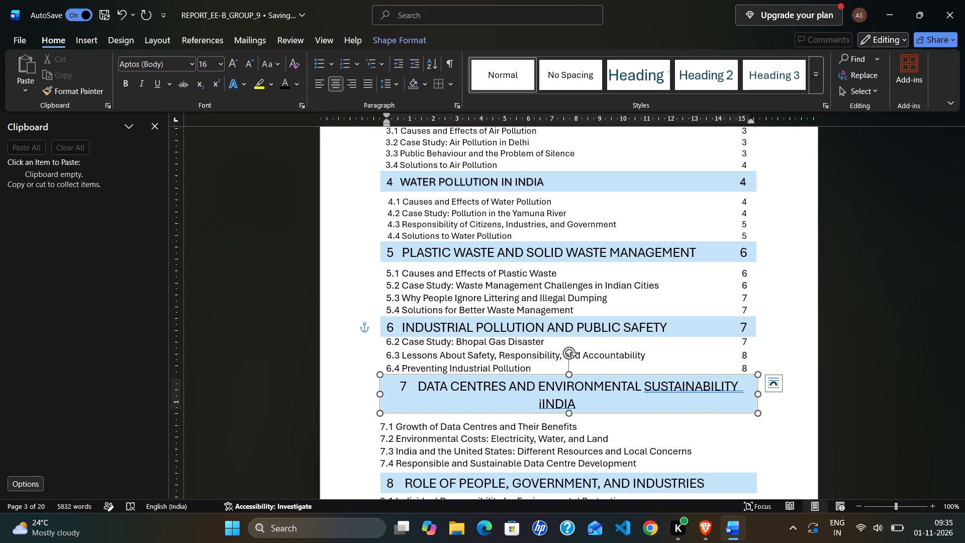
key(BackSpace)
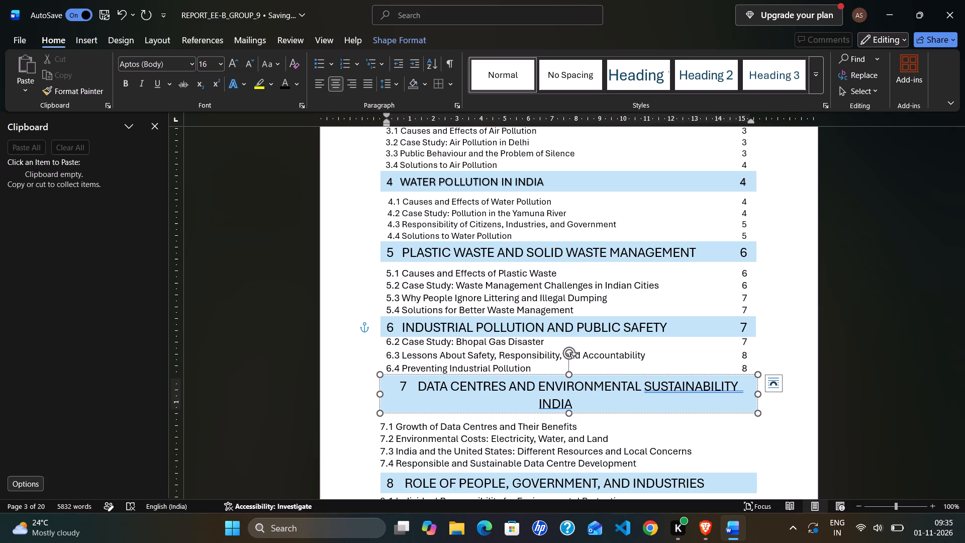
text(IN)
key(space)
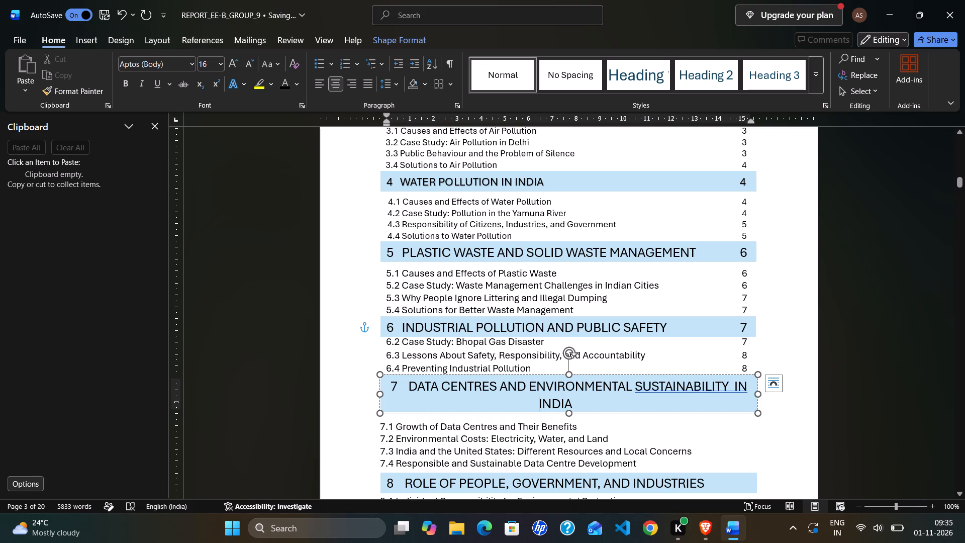
Insert ten tab spaces after "INDIA" in the section 7 heading and try page number 9 at the end.
click(751, 398)
scroll(700, 348, down, 1)
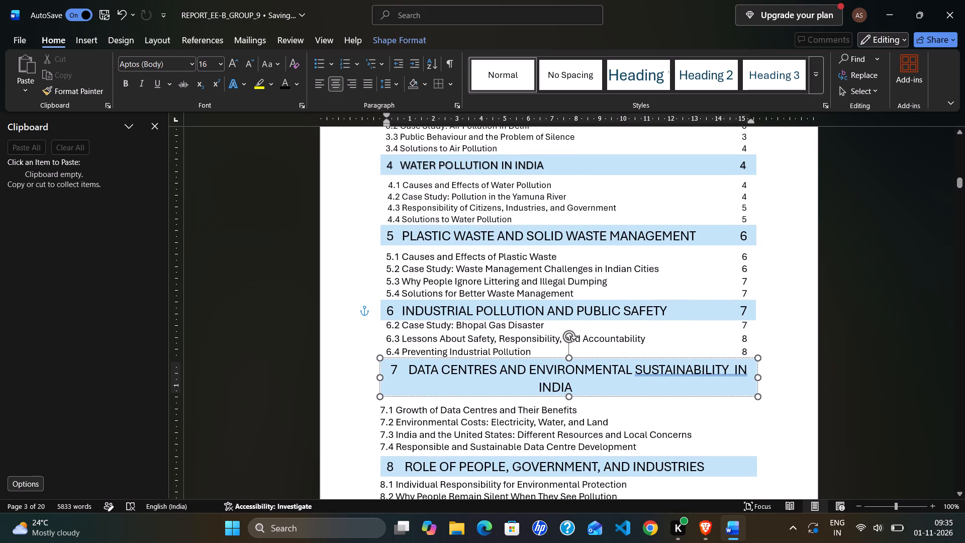
scroll(700, 348, down, 2)
key(Tab)
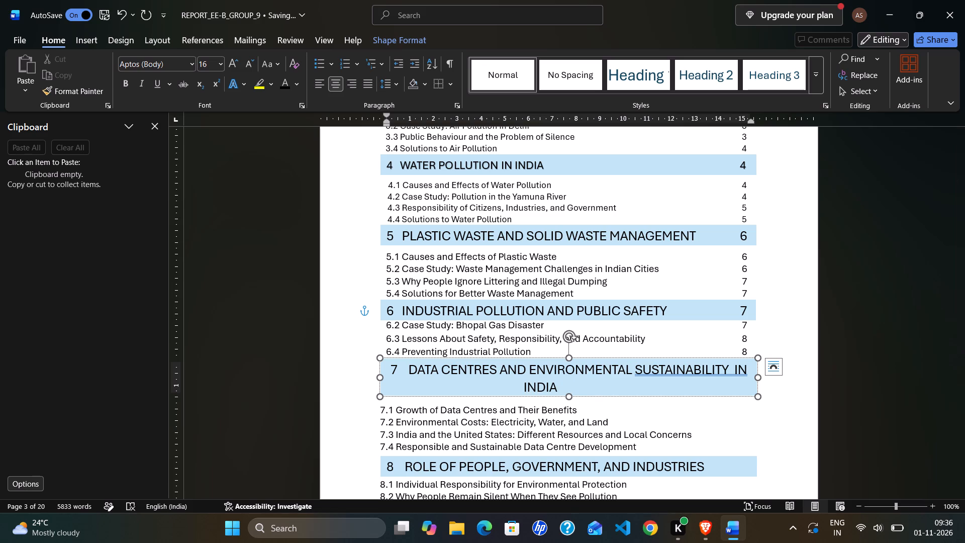
key(Tab)
key(Tab)
key(Tab)
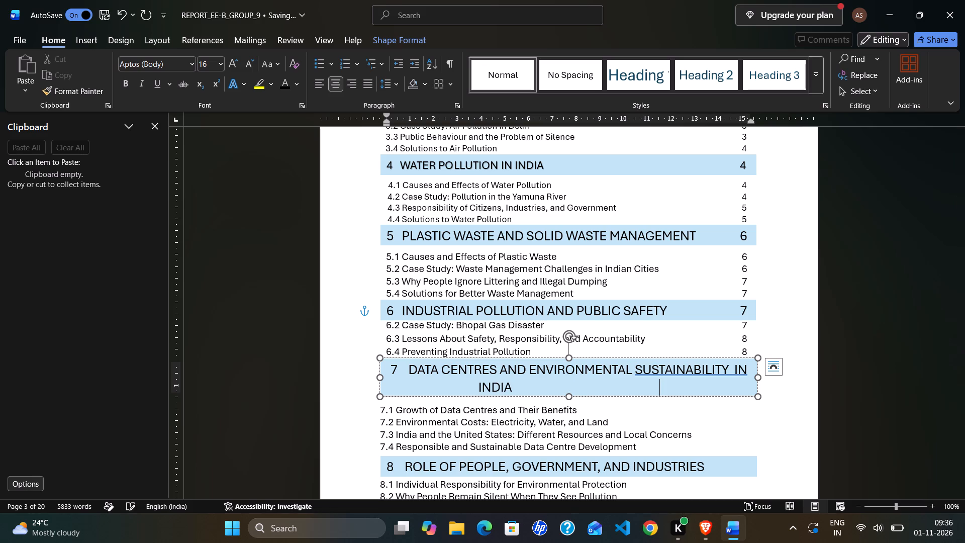
key(Tab)
key(Tab)
key(Tab)
key(Tab)
key(Tab)
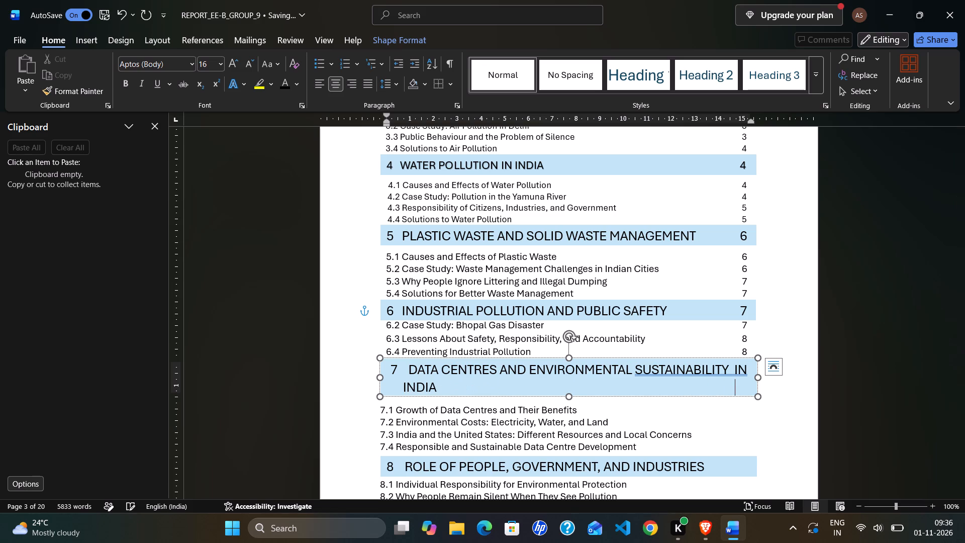
key(Tab)
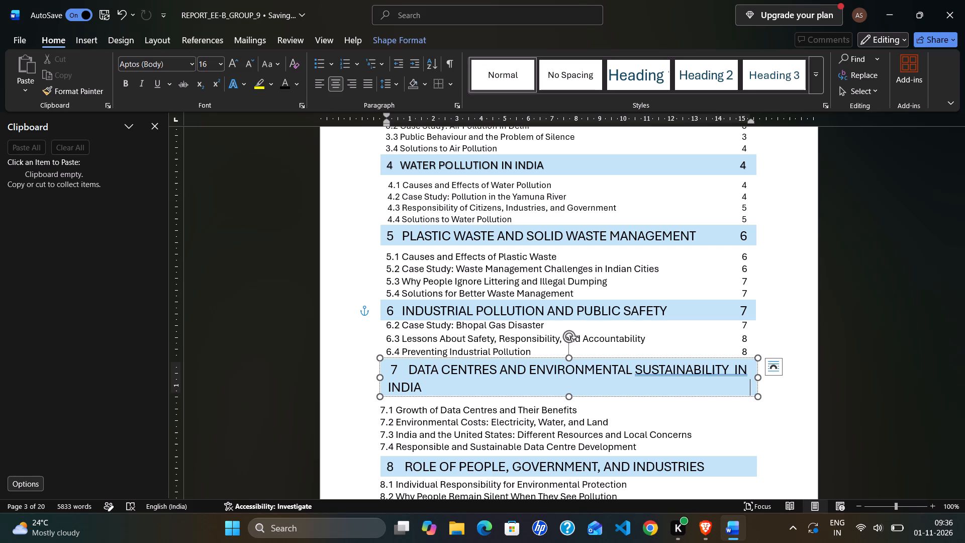
key(9)
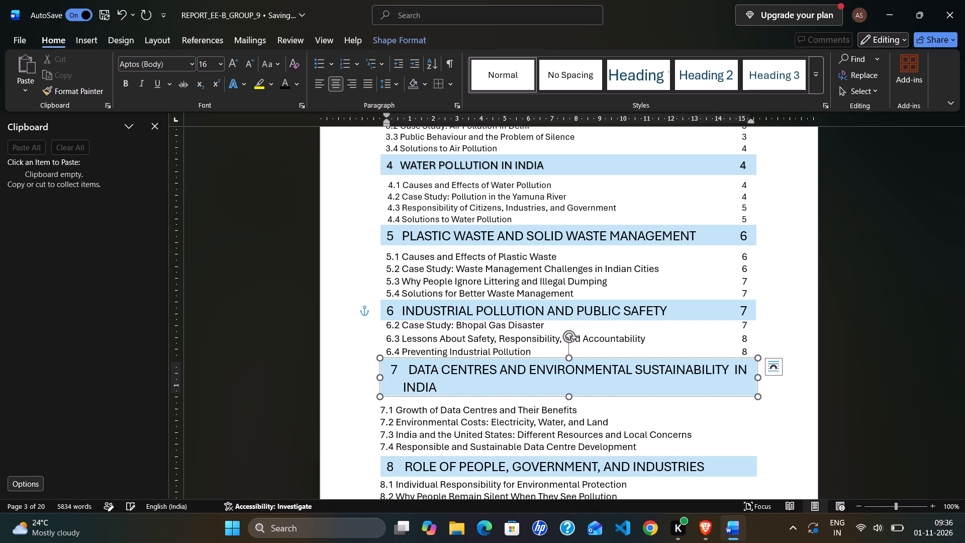
key(BackSpace)
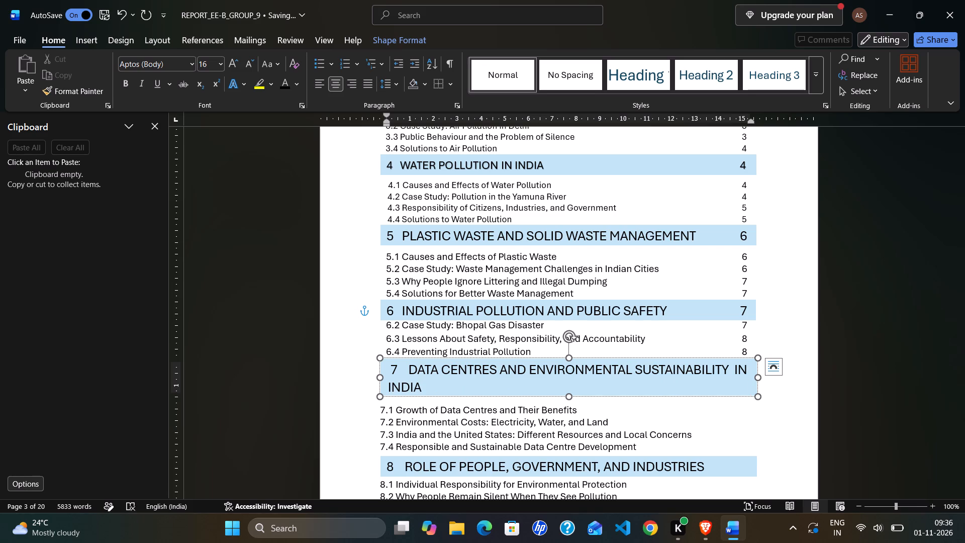
Fine-tune the gap after "INDIA" in the section 7 heading with single spaces and try page number 9 again.
key(Left)
key(space)
key(space)
key(space)
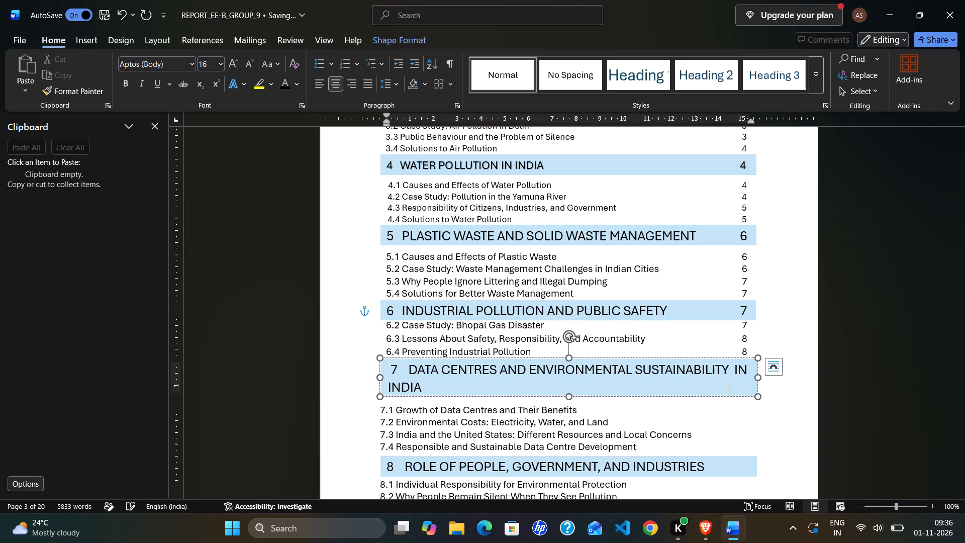
key(space)
key(space)
key(space)
key(space)
key(space)
key(space)
key(space)
key(space)
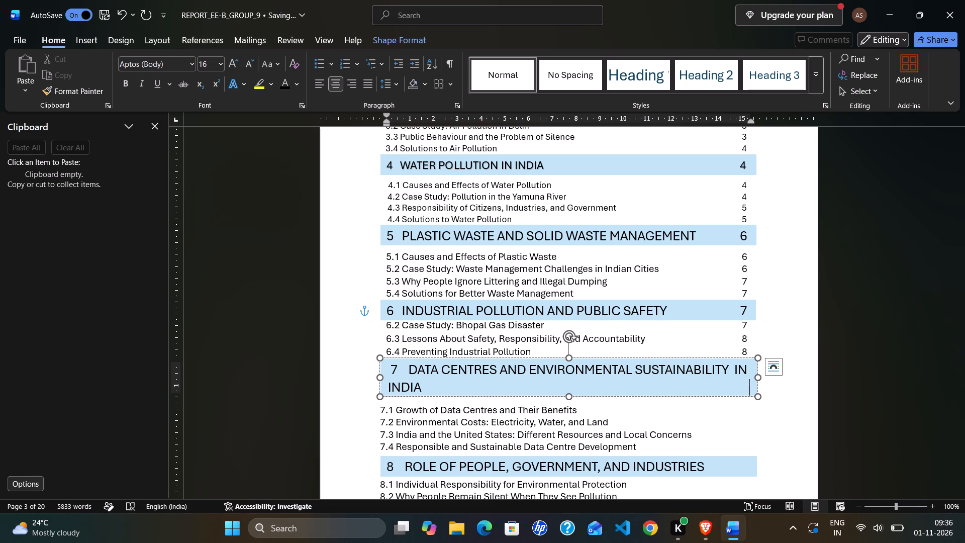
key(9)
key(BackSpace)
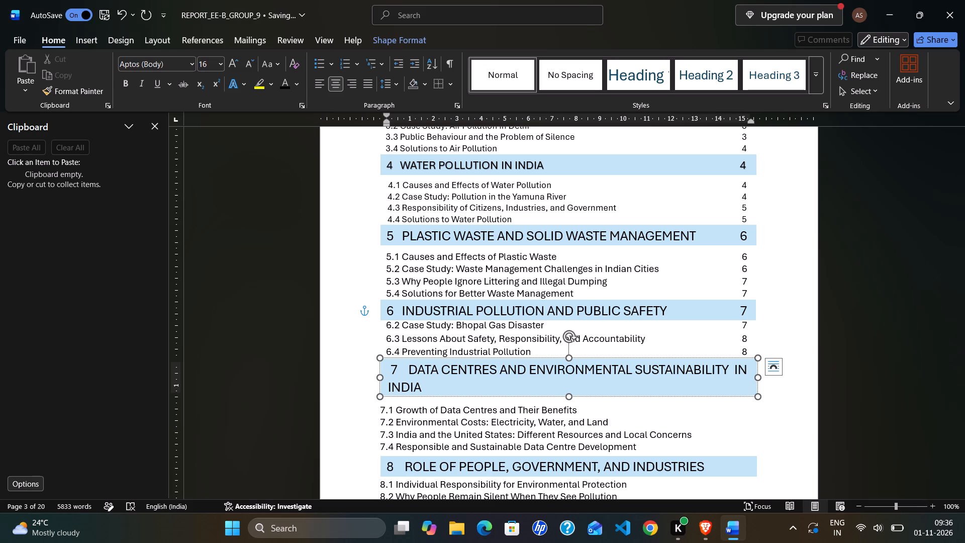
key(Left)
key(9)
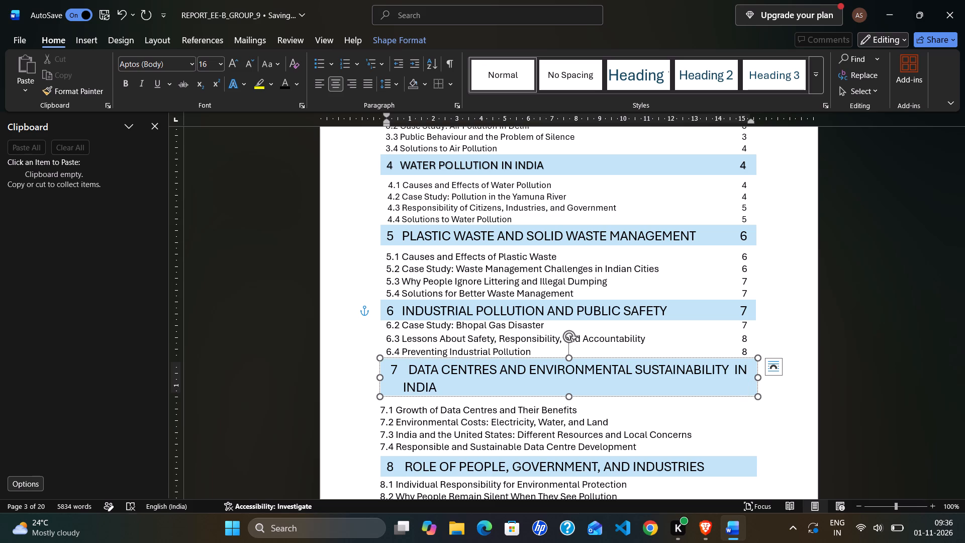
key(BackSpace)
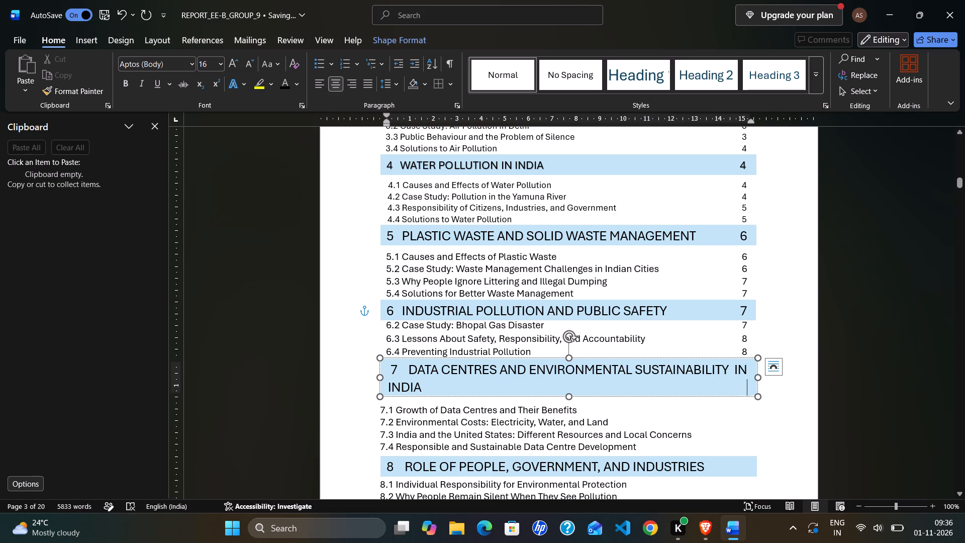
key(9)
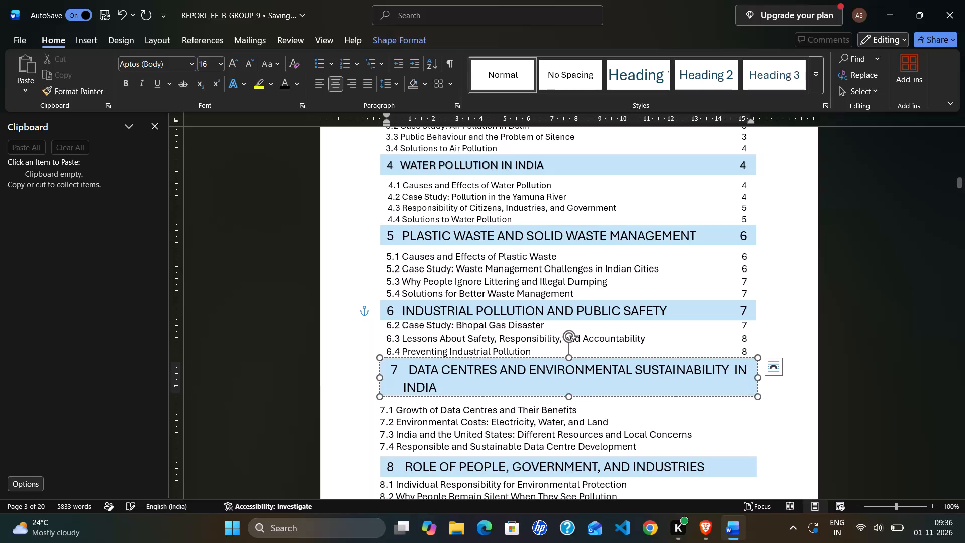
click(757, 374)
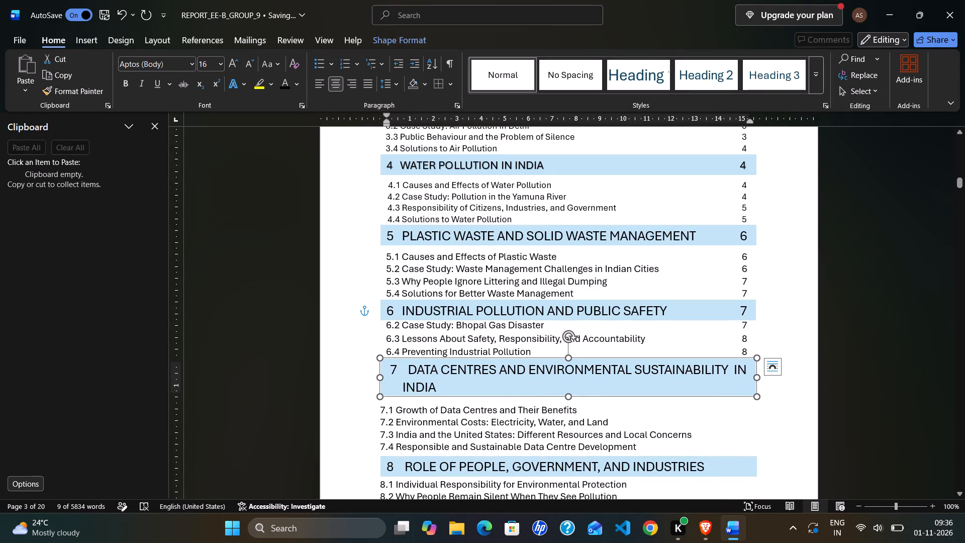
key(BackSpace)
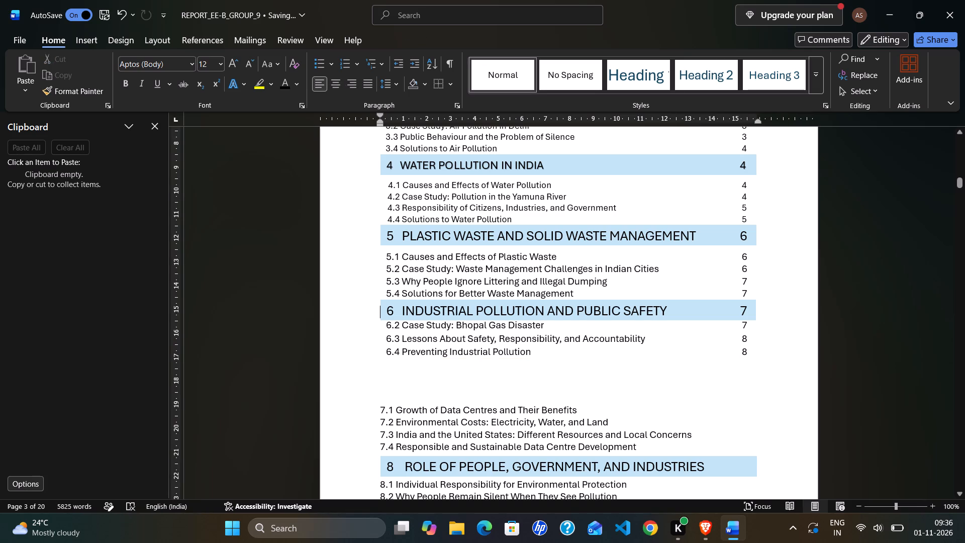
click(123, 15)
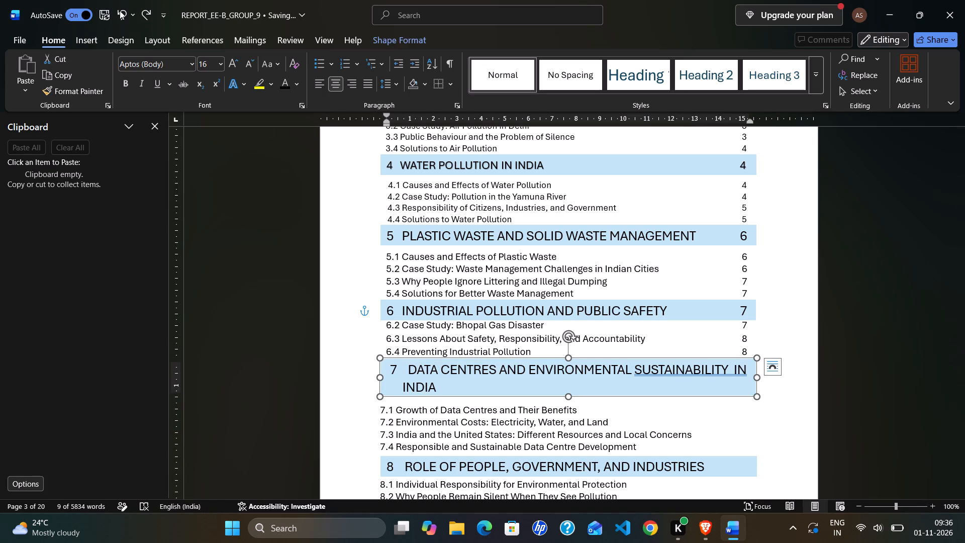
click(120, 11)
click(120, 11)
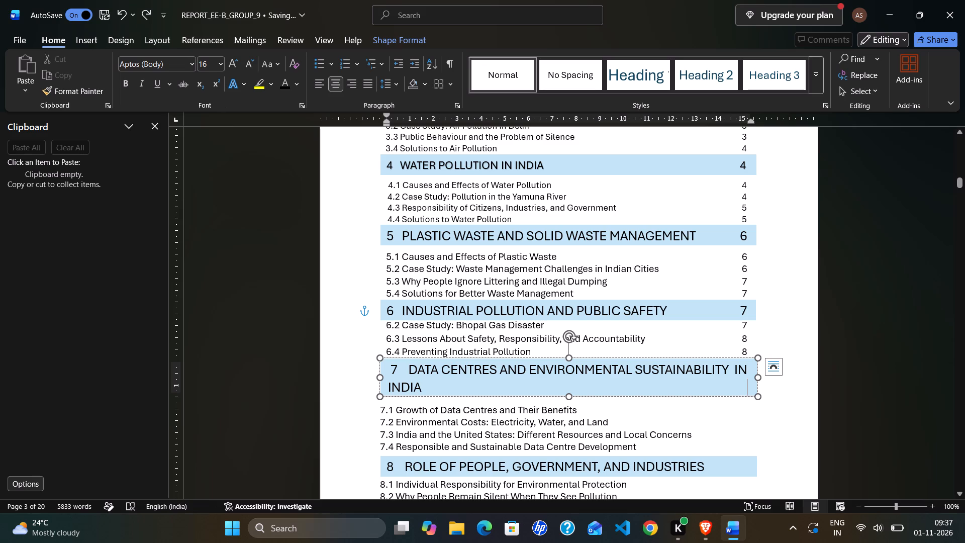
Trim the spacing after "INDIA" and add page number 9 to the section 7 heading, aligned with the numbers above.
key(BackSpace)
key(BackSpace)
key(9)
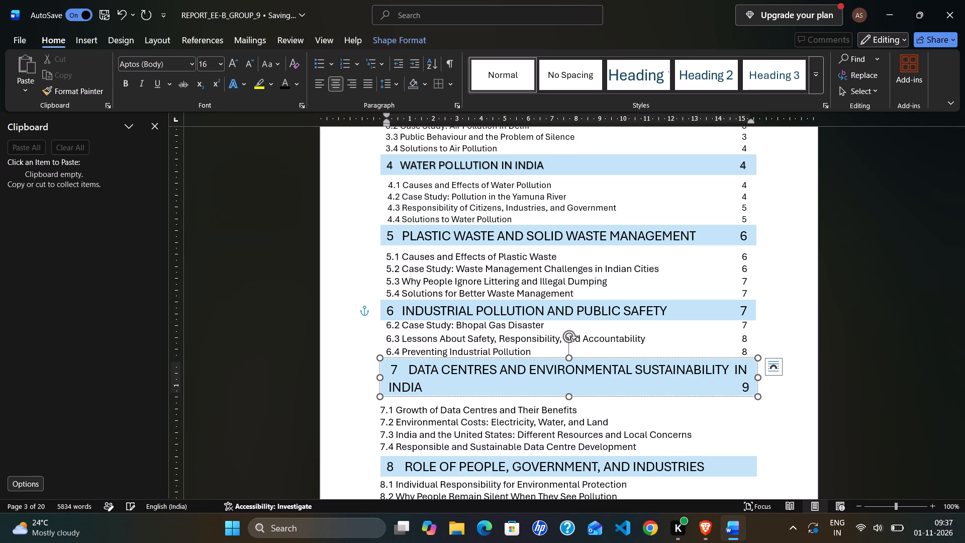
key(BackSpace)
key(space)
key(9)
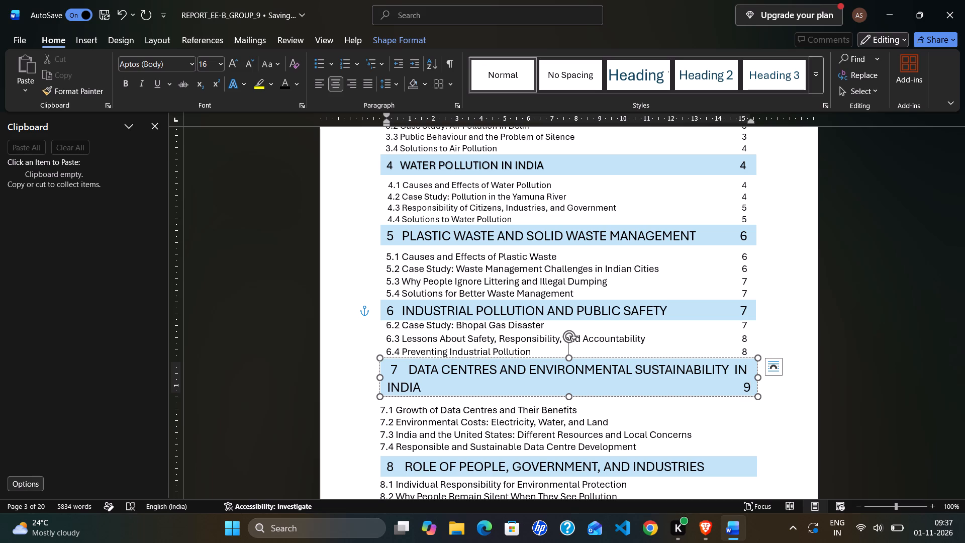
Add page number 9 to entry 7.1 in the contents list, aligned with the numbers above.
scroll(555, 389, down, 1)
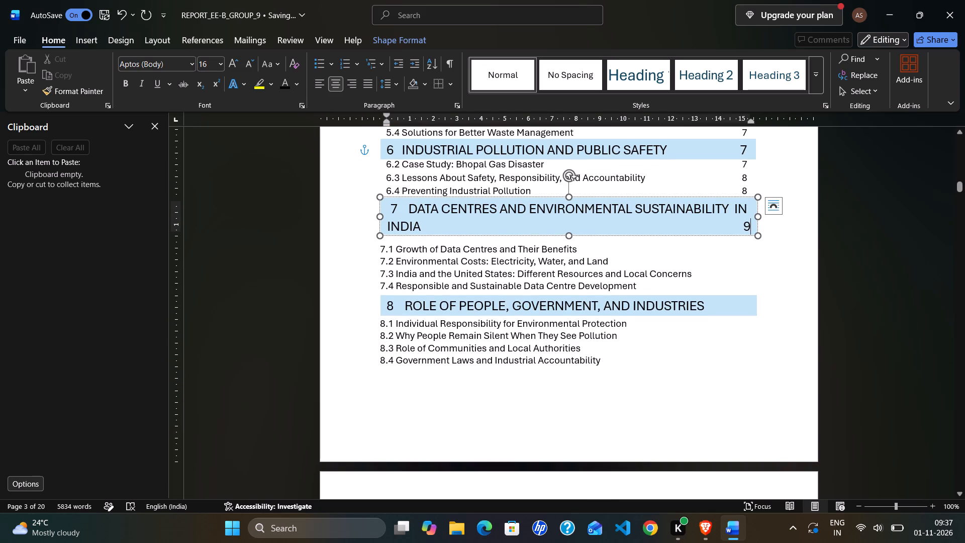
click(580, 248)
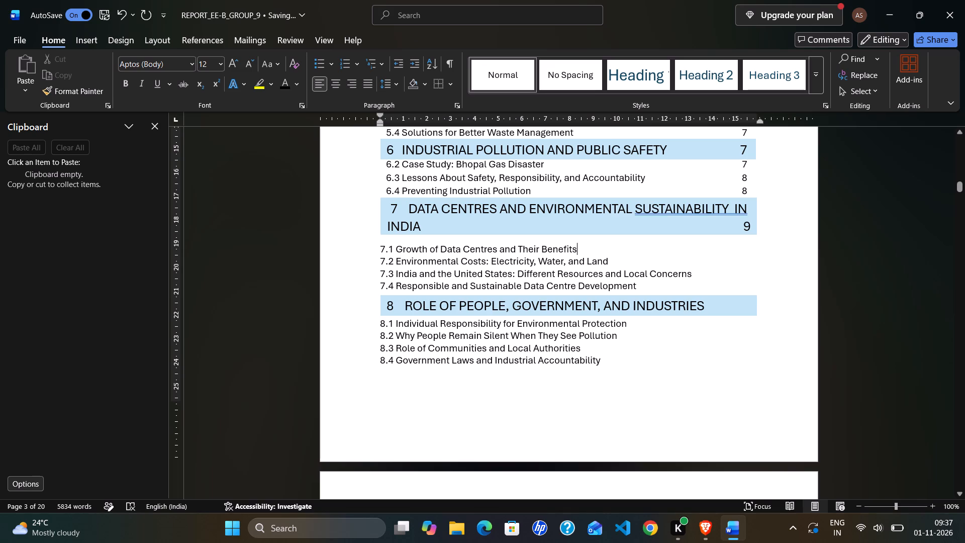
key(Tab)
key(Tab)
key(Tab)
key(Tab)
key(Tab)
key(Tab)
key(9)
Add page number 9 to entries 7.2 and 7.3 in the contents list, aligned under the number for 7.1.
click(617, 261)
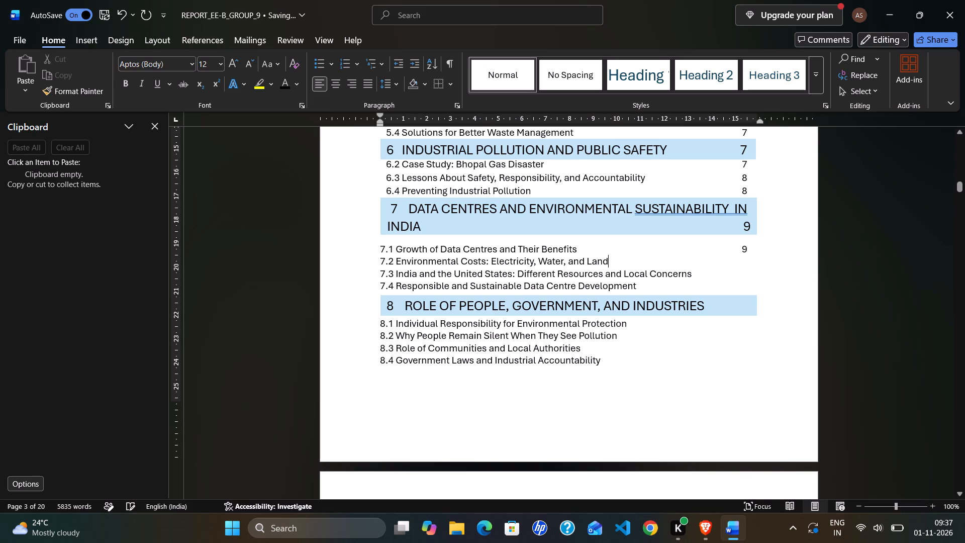
key(Tab)
key(Tab)
key(Tab)
key(Tab)
key(Tab)
key(9)
click(706, 279)
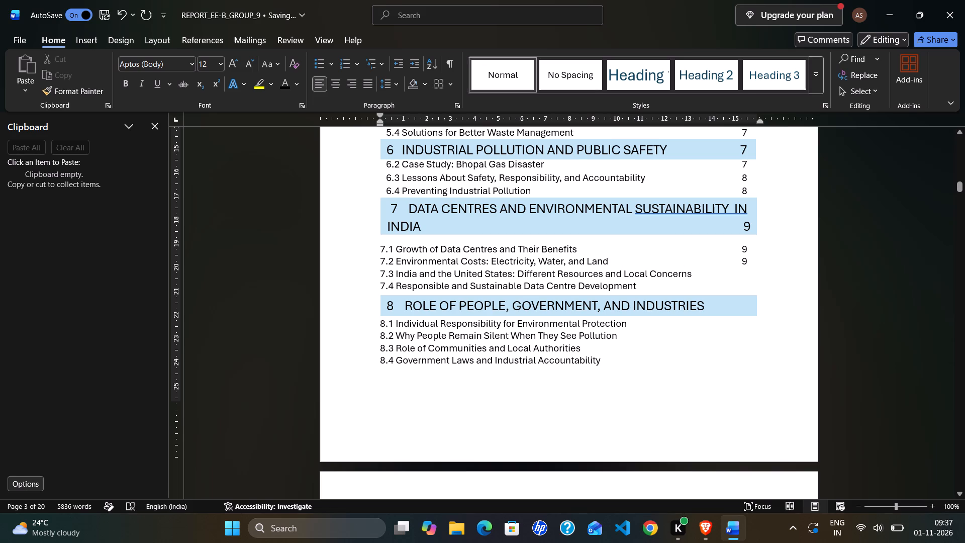
key(Tab)
key(Tab)
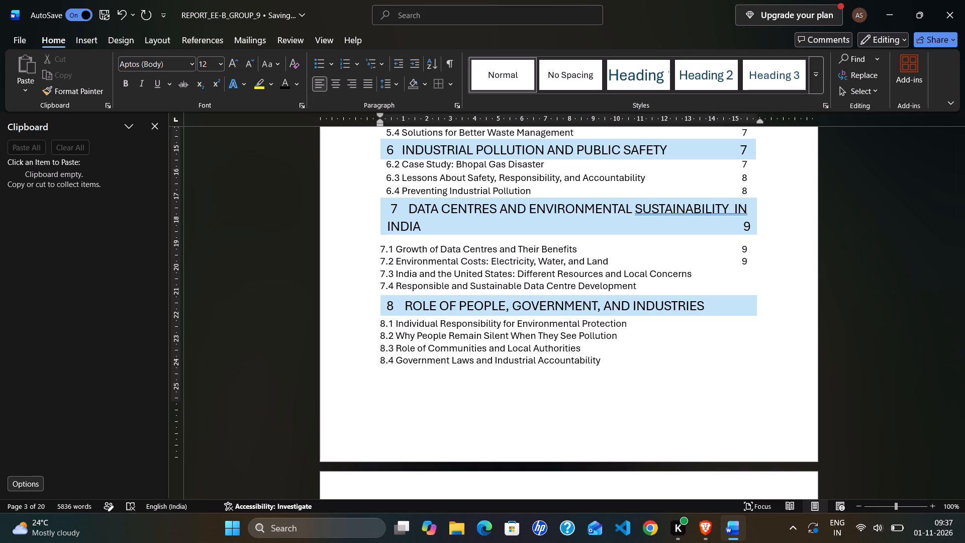
key(9)
Add page number 10 to entry 7.4, Responsible and Sustainable Data Centre Development, in line with the numbers above.
click(654, 291)
key(Tab)
key(Tab)
key(Tab)
key(Tab)
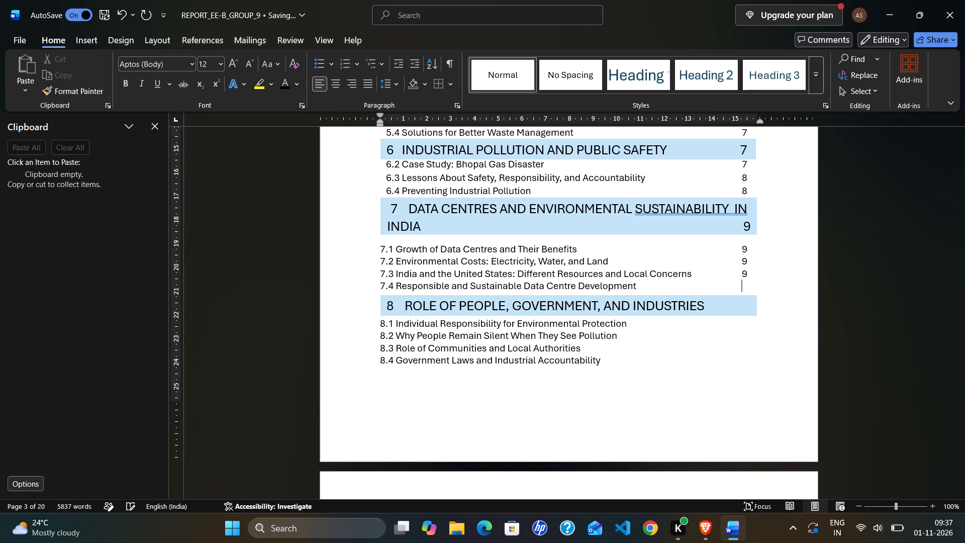
text(10)
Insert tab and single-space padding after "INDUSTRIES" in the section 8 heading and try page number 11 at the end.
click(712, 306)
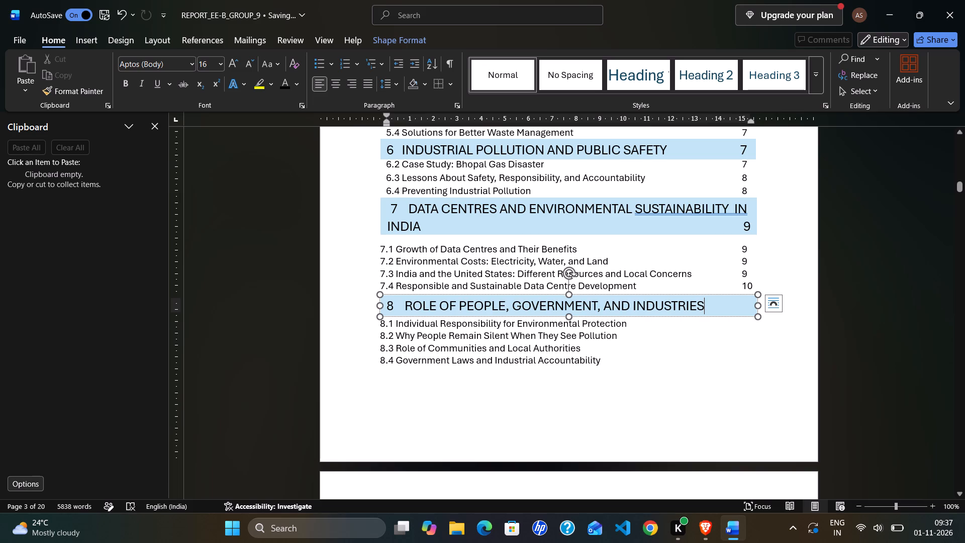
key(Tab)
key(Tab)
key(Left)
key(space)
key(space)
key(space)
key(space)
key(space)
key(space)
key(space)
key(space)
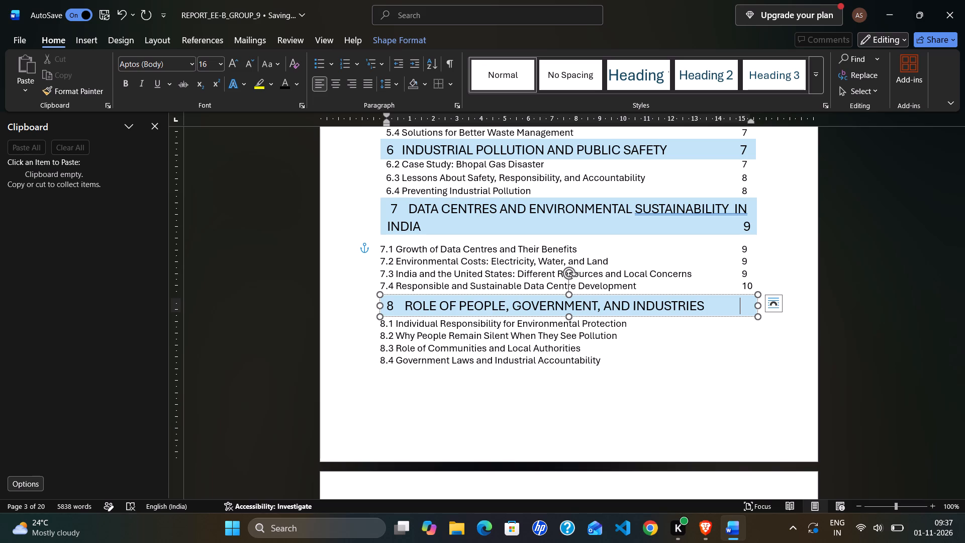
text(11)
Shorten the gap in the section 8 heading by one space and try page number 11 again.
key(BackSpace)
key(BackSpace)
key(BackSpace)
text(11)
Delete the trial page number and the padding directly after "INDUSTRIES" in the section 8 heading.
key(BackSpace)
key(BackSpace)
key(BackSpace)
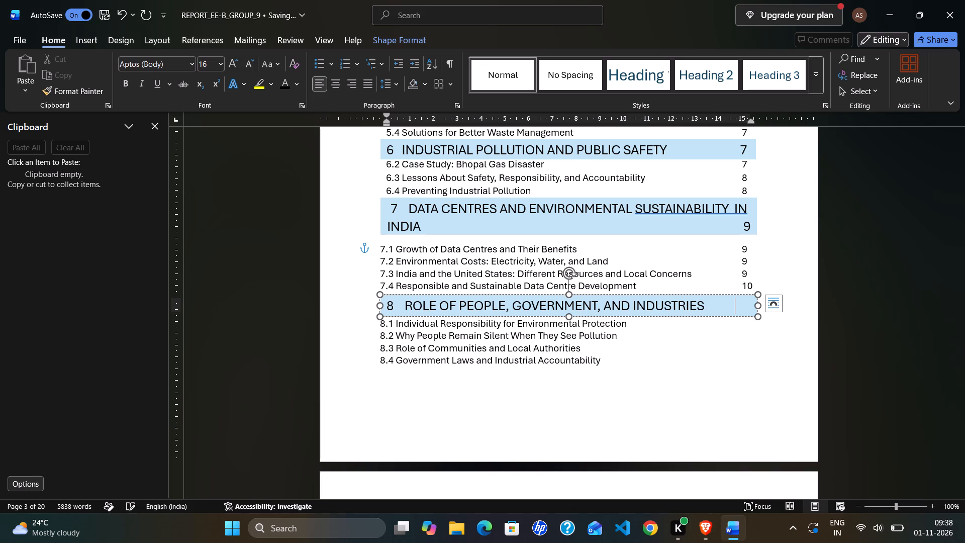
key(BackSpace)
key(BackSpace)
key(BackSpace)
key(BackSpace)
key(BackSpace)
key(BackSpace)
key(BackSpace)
Replace the final "S" of "INDUSTRIES" in the section 8 heading with a capital "Y".
key(BackSpace)
key(y)
key(BackSpace)
key(Tab)
key(BackSpace)
key(y)
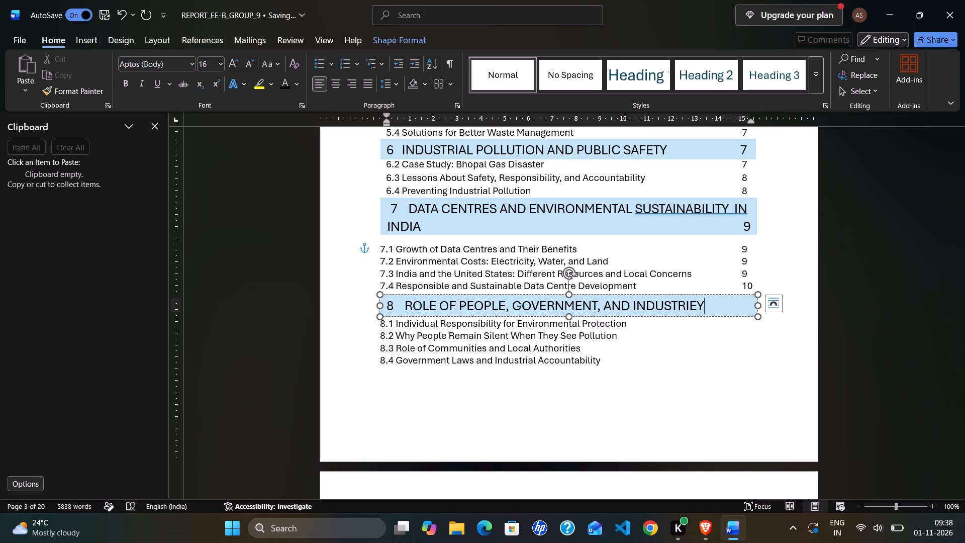
Look through the report body back to the section 8 chapter to check its heading wording and page number.
middle_click(720, 374)
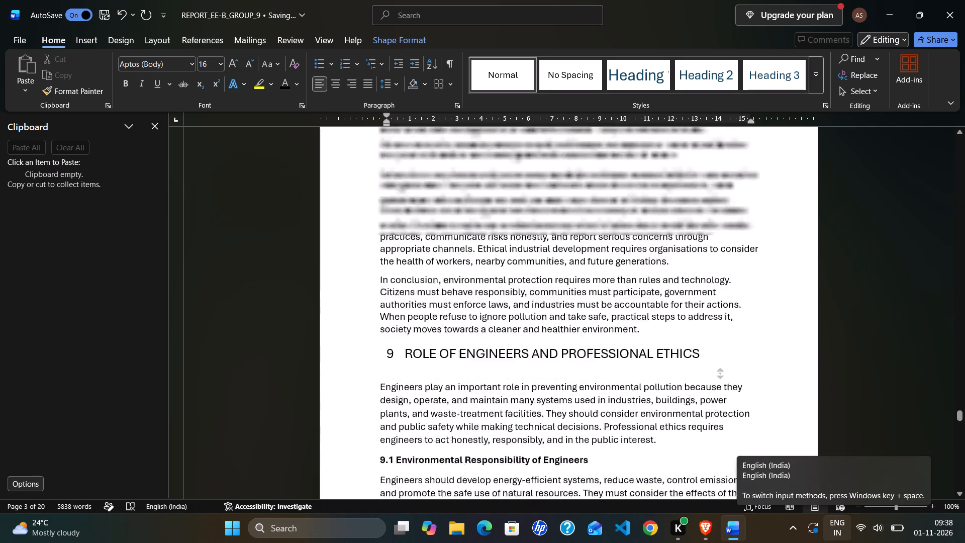
middle_click(834, 542)
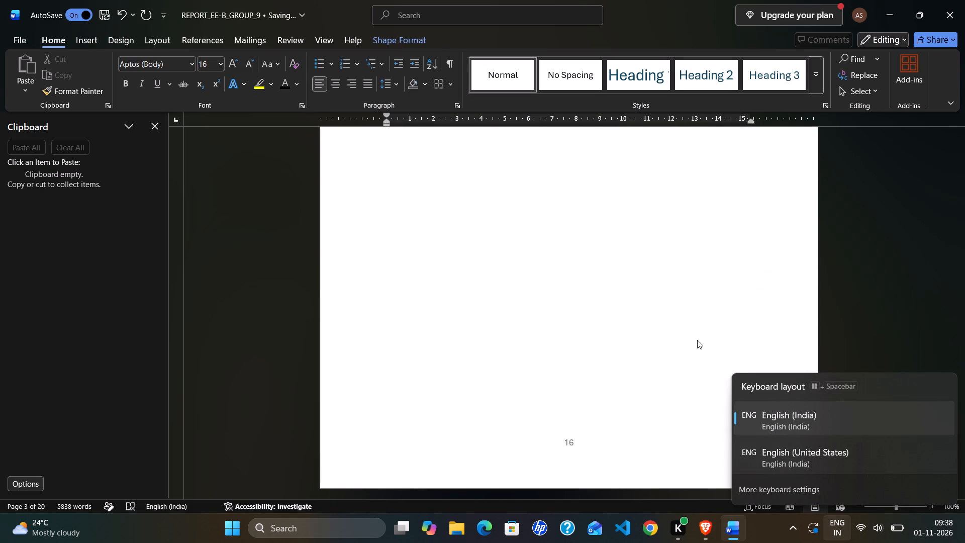
middle_click(697, 340)
scroll(697, 340, up, 14)
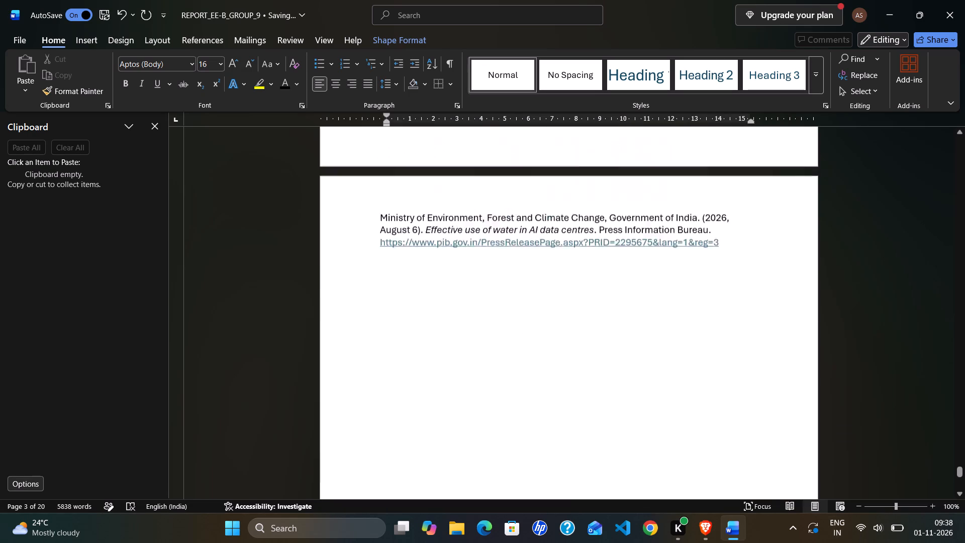
scroll(697, 340, up, 20)
scroll(697, 340, up, 20)
scroll(697, 340, up, 1)
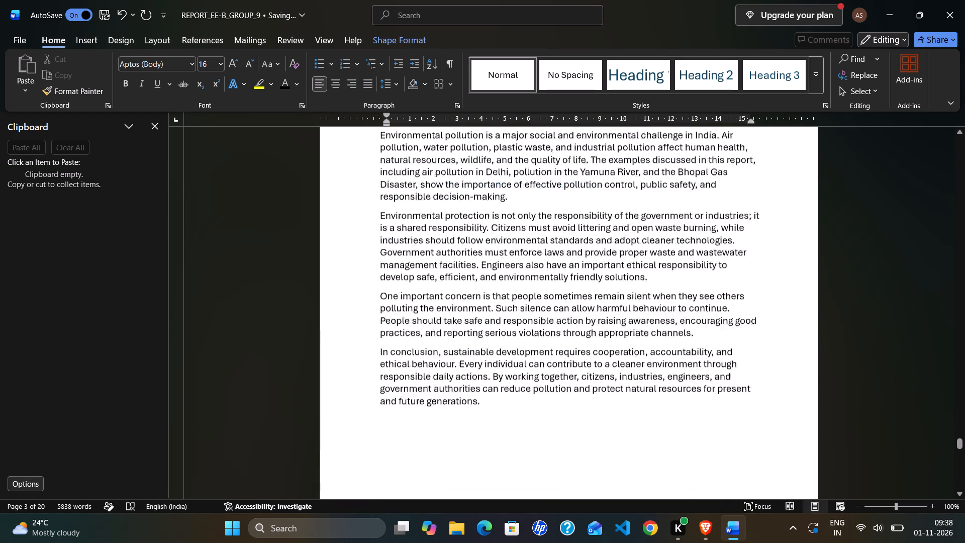
scroll(697, 340, up, 17)
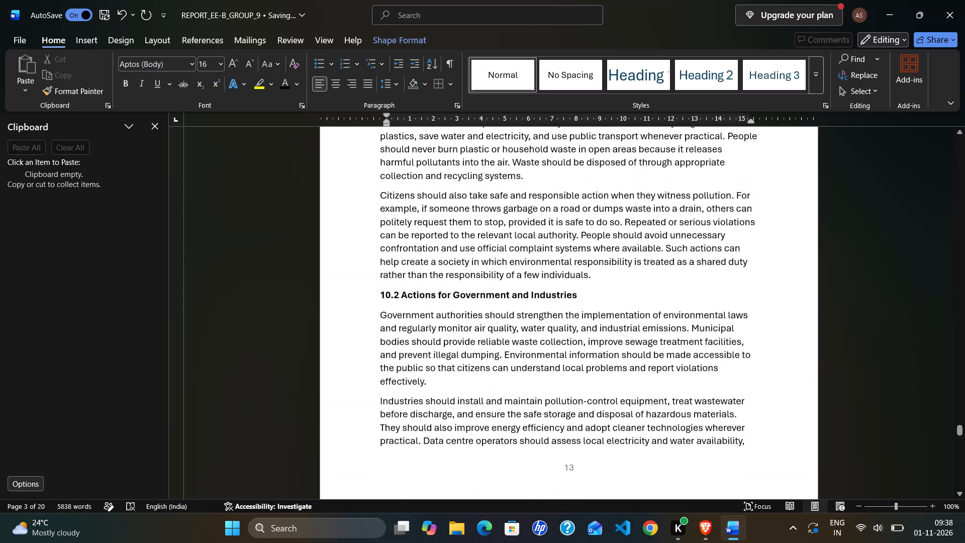
scroll(697, 340, up, 9)
scroll(697, 340, up, 17)
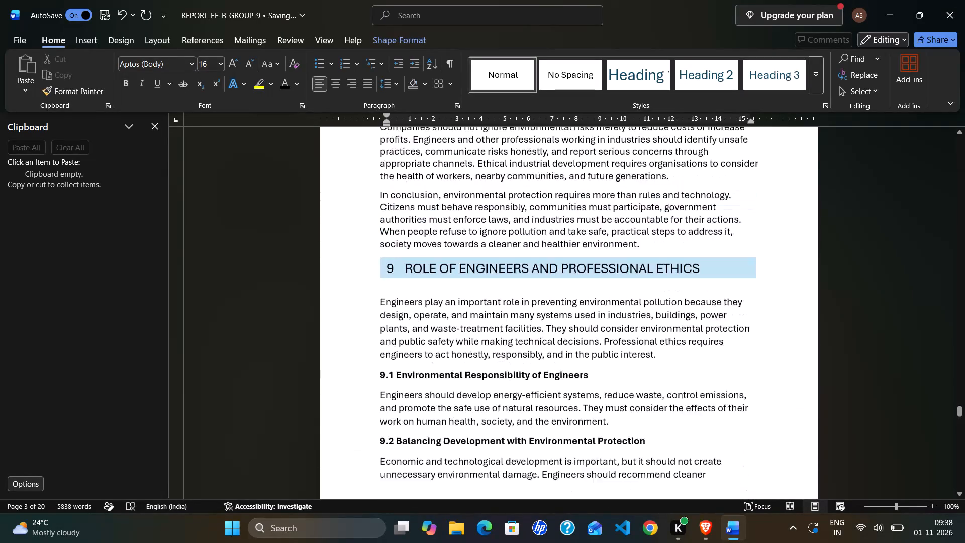
scroll(697, 340, up, 3)
scroll(697, 340, down, 6)
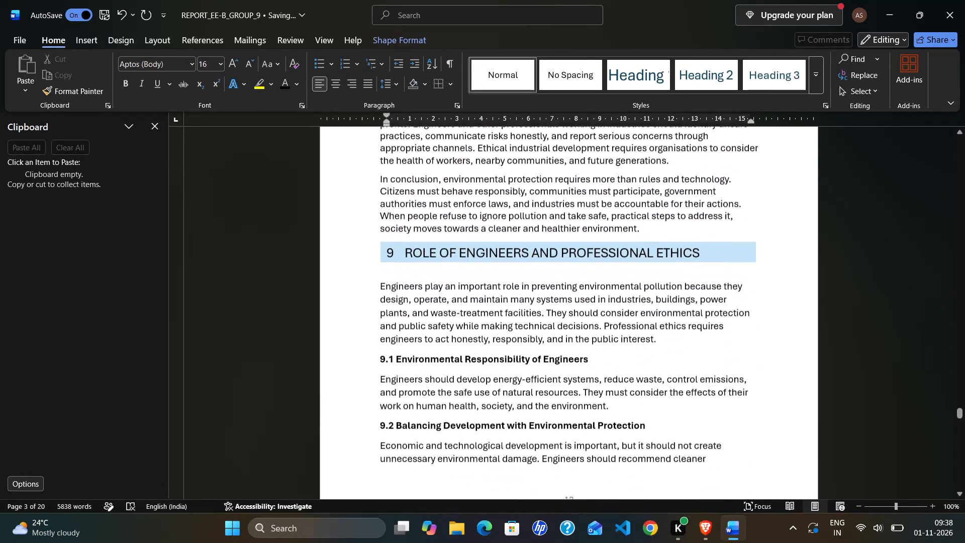
scroll(697, 340, up, 20)
scroll(697, 340, up, 13)
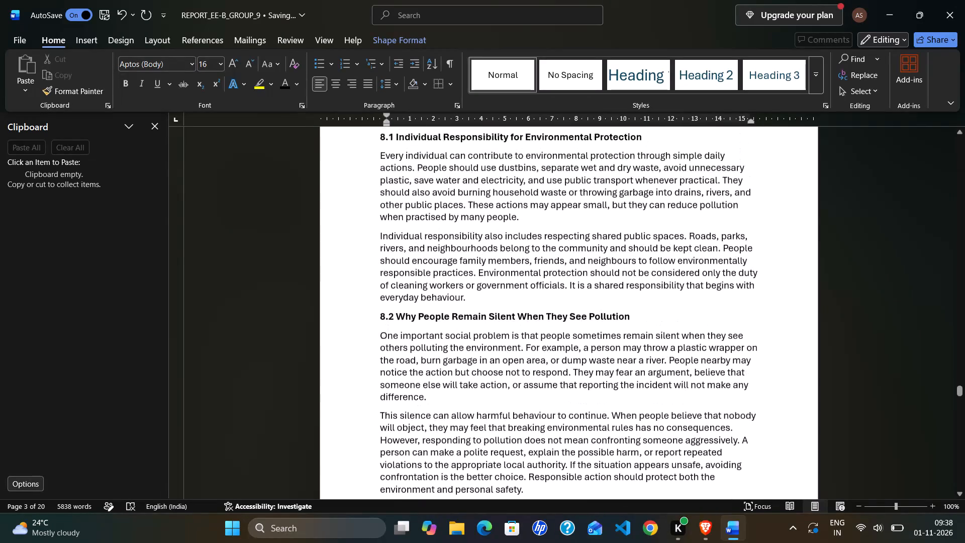
scroll(697, 340, up, 5)
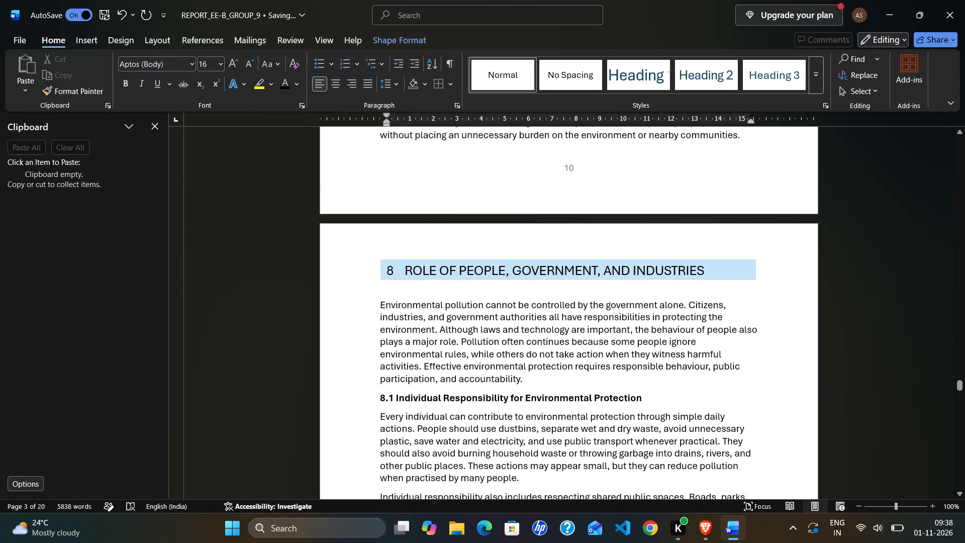
Replace the final "Y" of "INDUSTRIEY" with a capital "S" in the section 8 heading on the CONTENT page.
middle_click(742, 354)
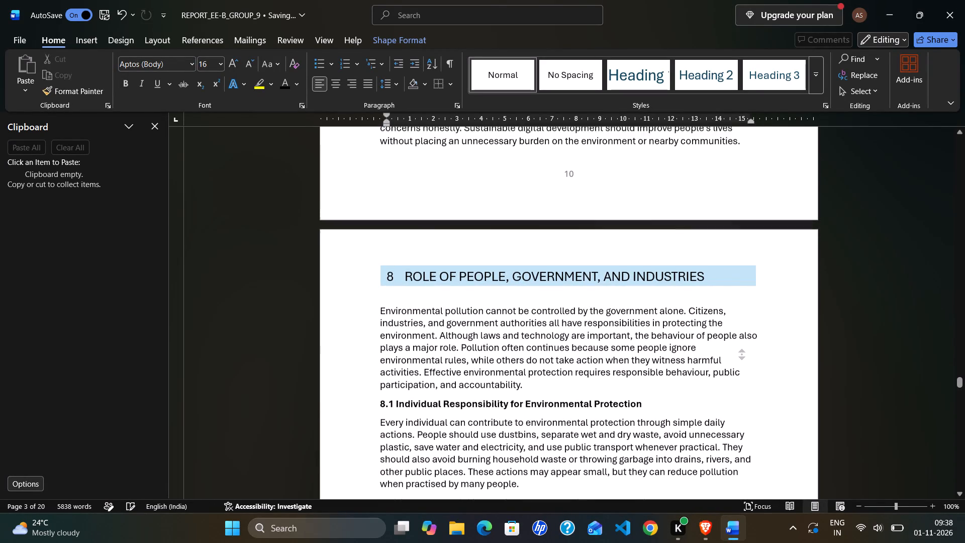
middle_click(753, 239)
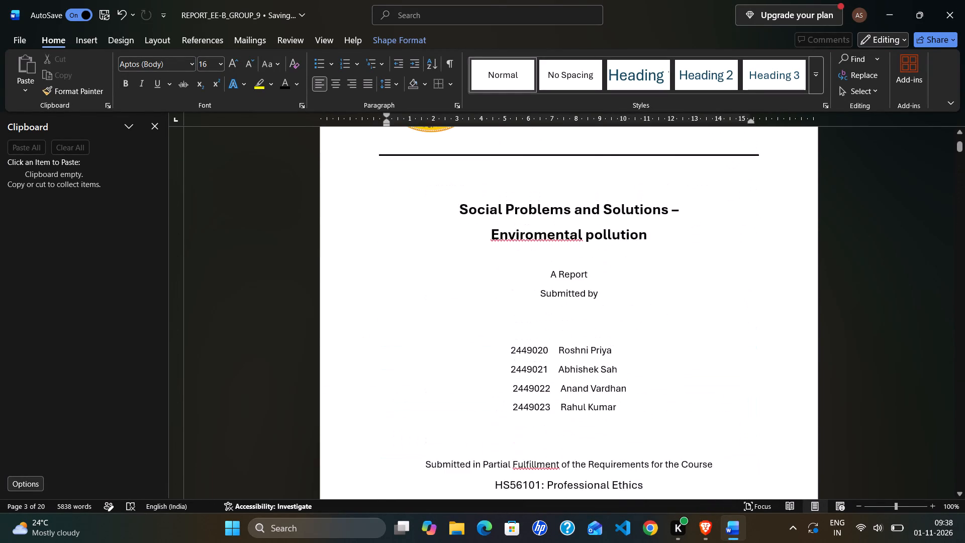
scroll(753, 239, down, 20)
scroll(753, 239, down, 12)
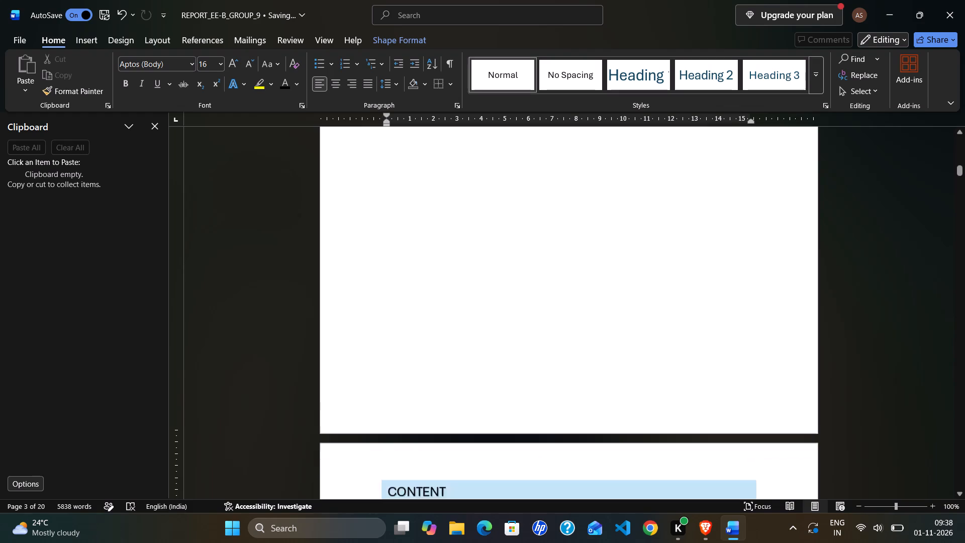
scroll(753, 239, down, 20)
scroll(753, 239, down, 1)
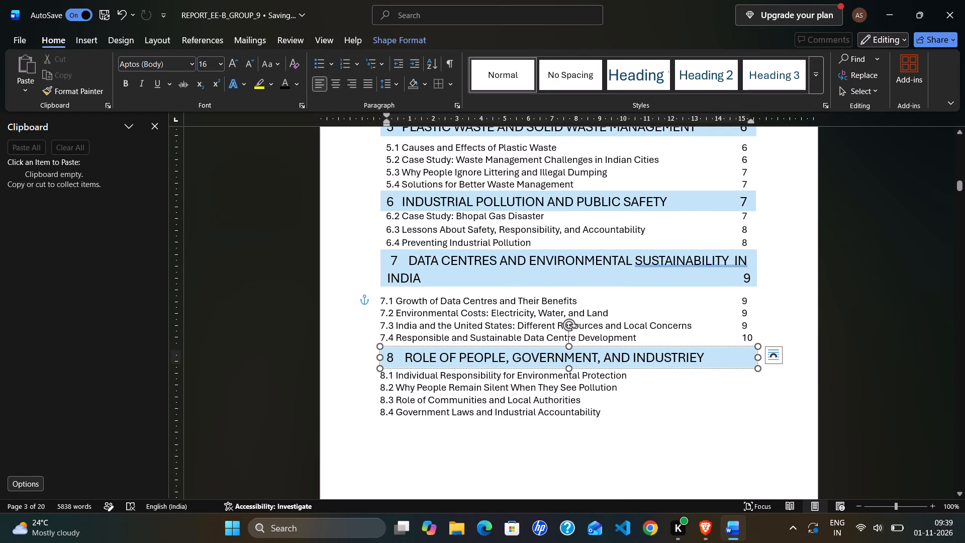
key(BackSpace)
key(s)
Add page number 11 after "INDUSTRIES" in the section 8 heading, separated by one space.
key(space)
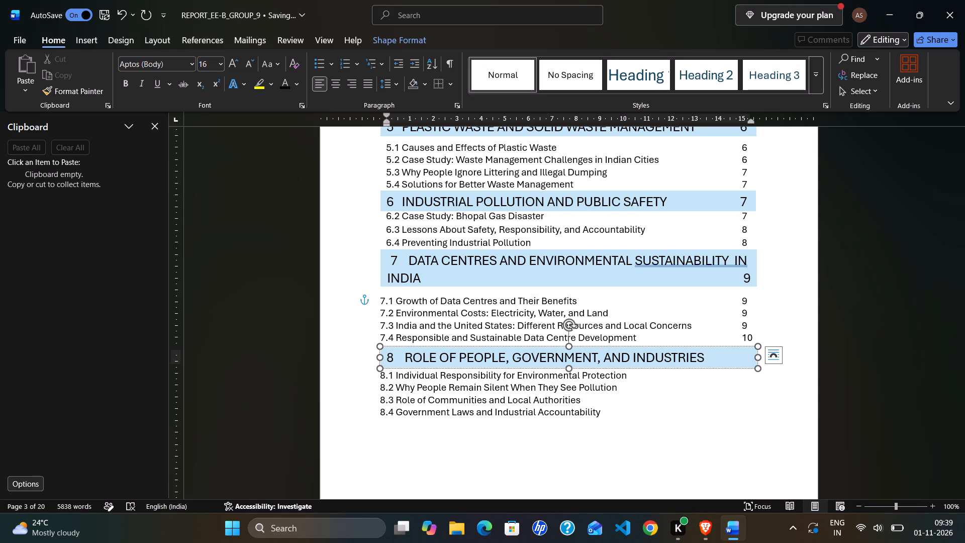
key(1)
key(1)
Insert ten more spaces before the 11 in the section 8 heading to align it with the page-number column.
key(Left)
key(Left)
key(space)
key(space)
key(space)
key(space)
key(space)
key(space)
key(space)
key(space)
key(space)
key(space)
key(space)
key(BackSpace)
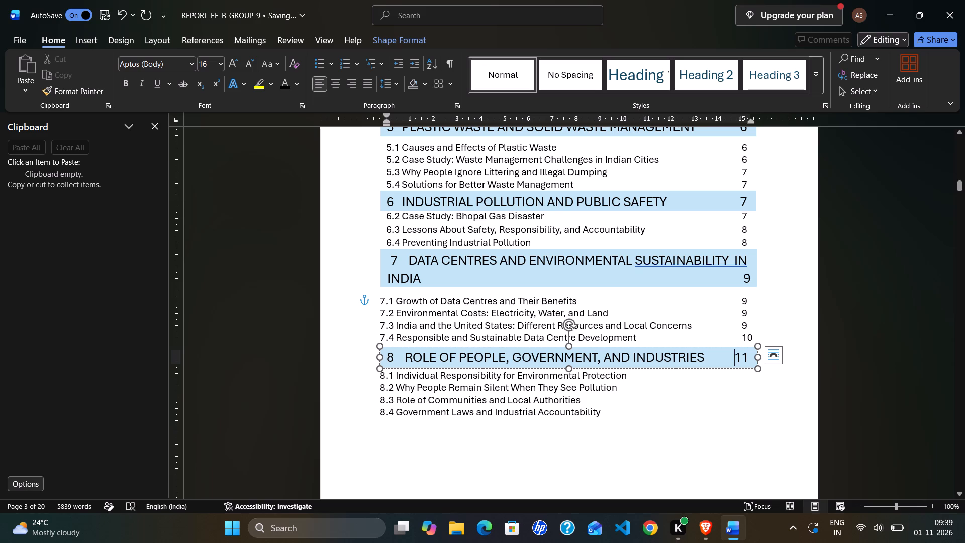
Add page number 11 to entry 8.1, Individual Responsibility for Environmental Protection, after four tabs.
click(629, 381)
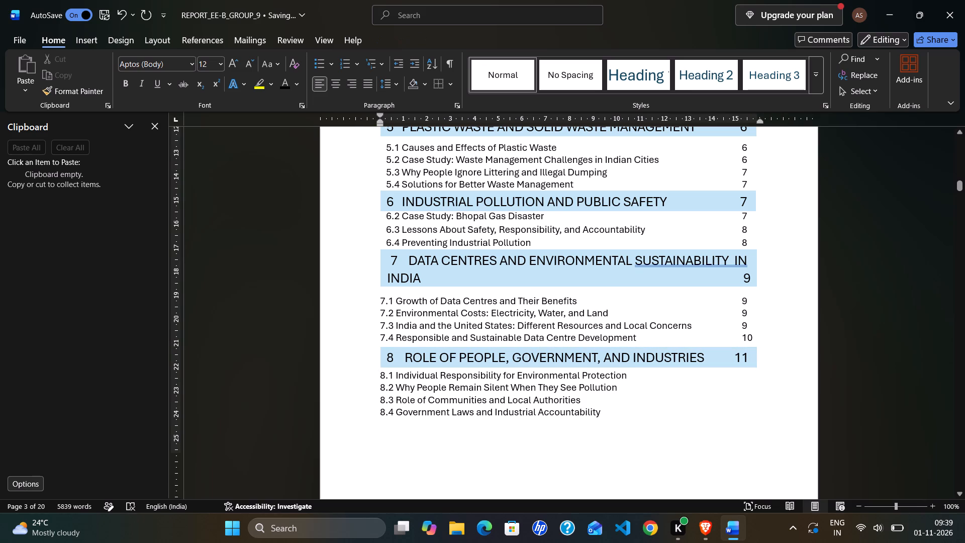
key(Tab)
key(Tab)
key(Tab)
key(Tab)
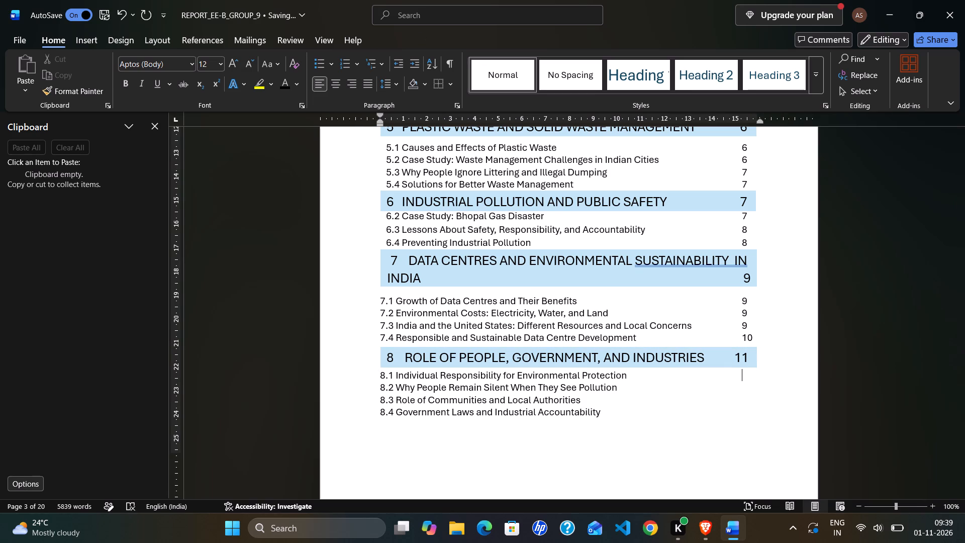
text(11)
Replace the last tab before the 11 in entry 8.1 with twelve spaces to align it under the section 8 number.
click(629, 381)
click(740, 374)
key(BackSpace)
key(space)
key(space)
key(space)
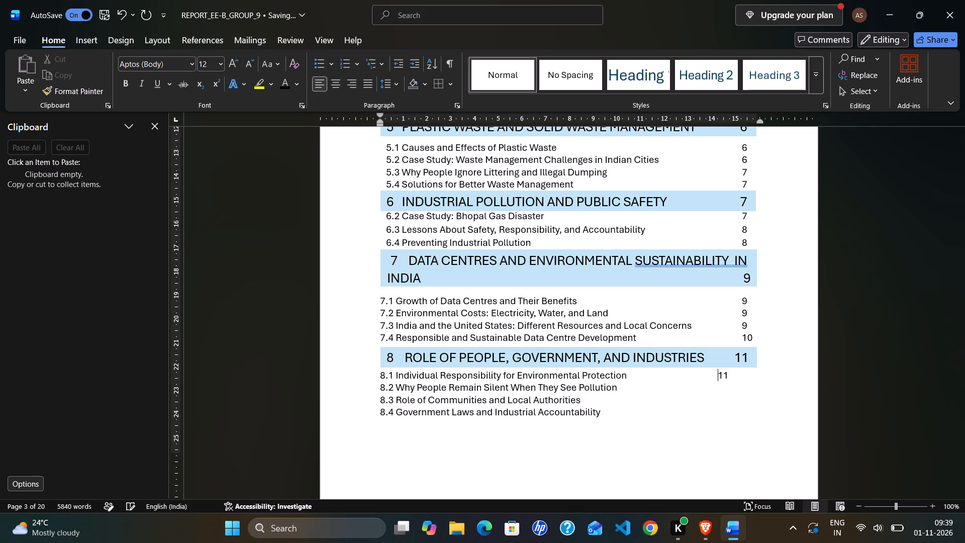
key(space)
key(space)
key(space)
key(space)
key(space)
key(space)
key(space)
key(space)
key(space)
Add page number 11 to entry 8.2, Why People Remain Silent When They See Pollution, after four tabs and twelve spaces.
click(619, 388)
key(Tab)
key(Tab)
key(Tab)
key(Tab)
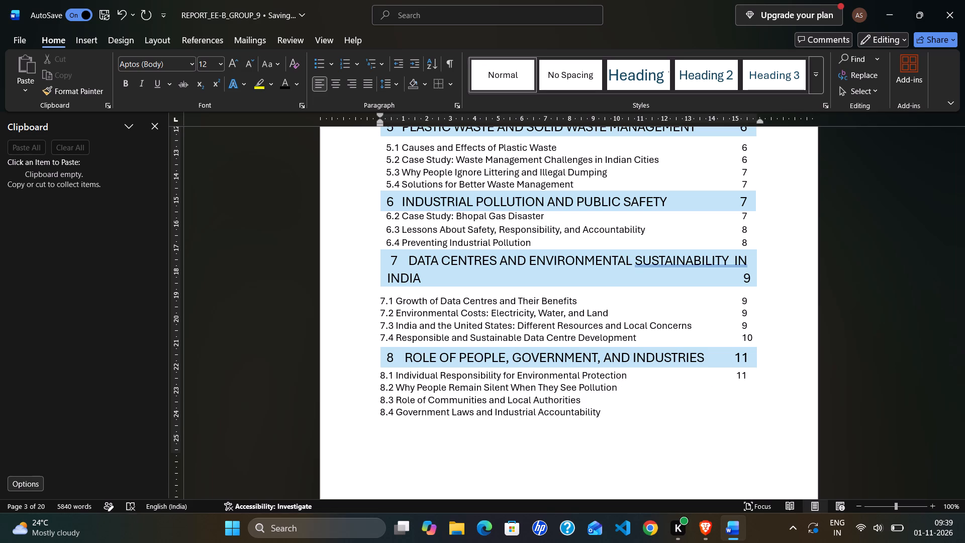
key(space)
key(space)
key(space)
key(space)
key(space)
key(space)
key(space)
key(space)
key(space)
key(space)
key(space)
key(space)
key(space)
text(11)
key(Left)
key(Left)
key(BackSpace)
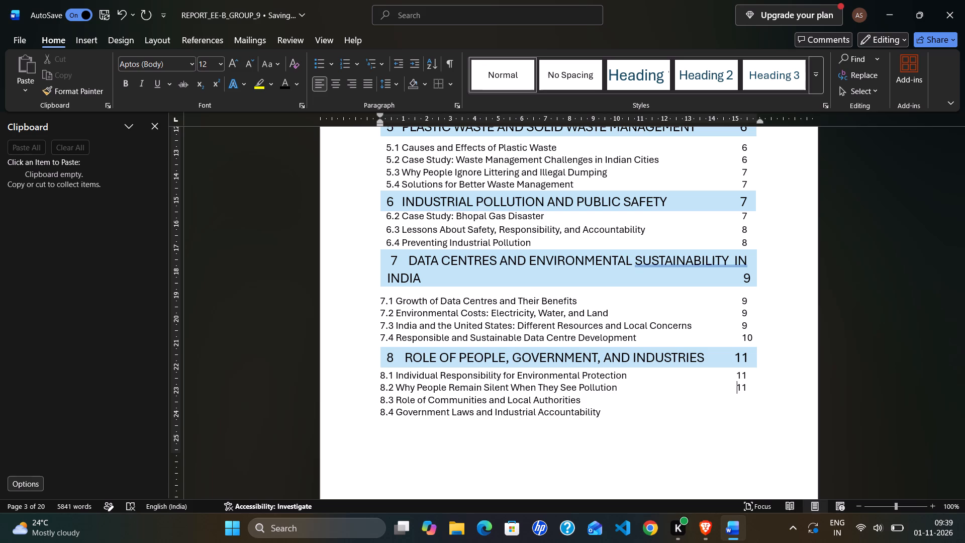
Add page number 11 to entry 8.3, Role of Communities and Local Authorities, after five tabs and twelve spaces.
click(591, 402)
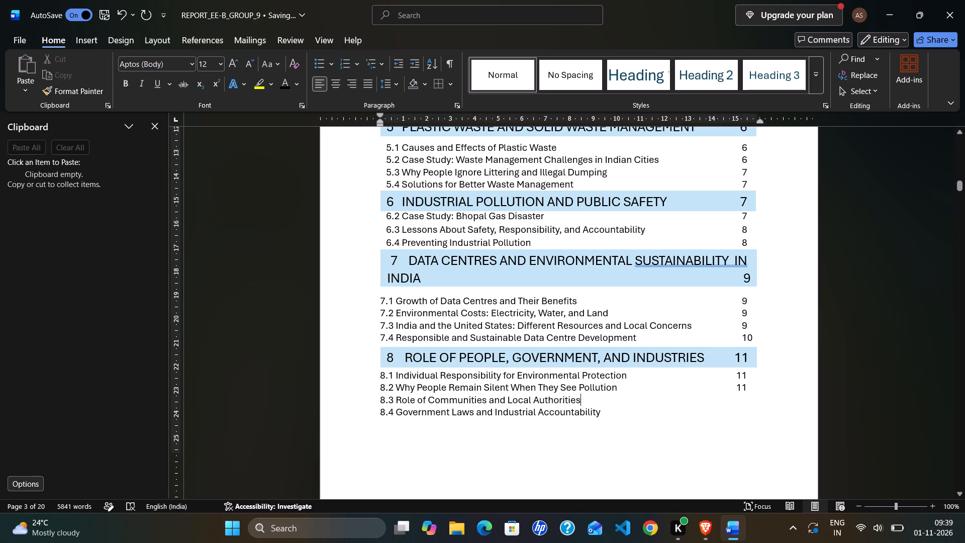
key(Tab)
key(Tab)
key(Tab)
key(Tab)
key(Tab)
key(space)
key(space)
key(space)
key(space)
key(space)
key(space)
key(space)
key(space)
key(space)
key(space)
key(space)
key(space)
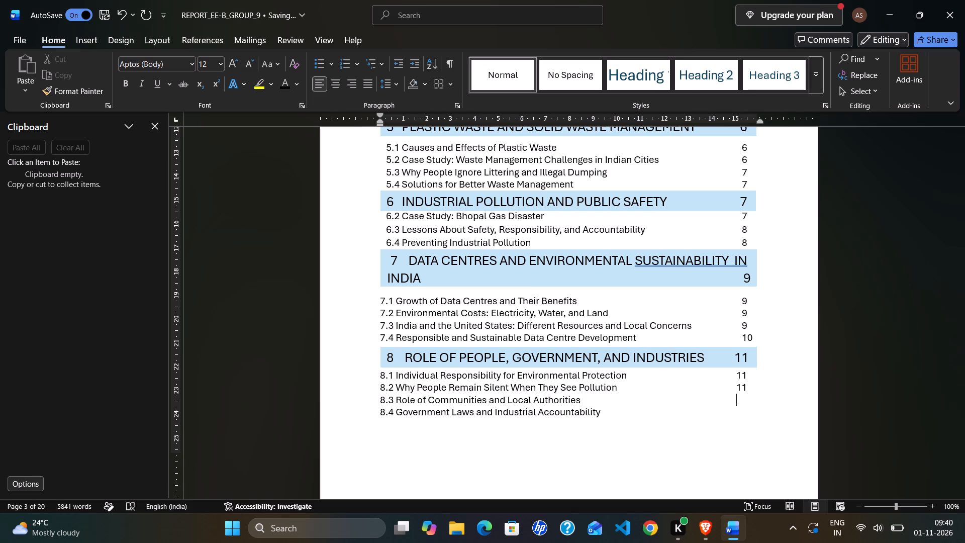
text(11)
Add page number 12 to entry 8.4, Government Laws and Industrial Accountability, after four tabs and twelve spaces.
click(607, 417)
key(Tab)
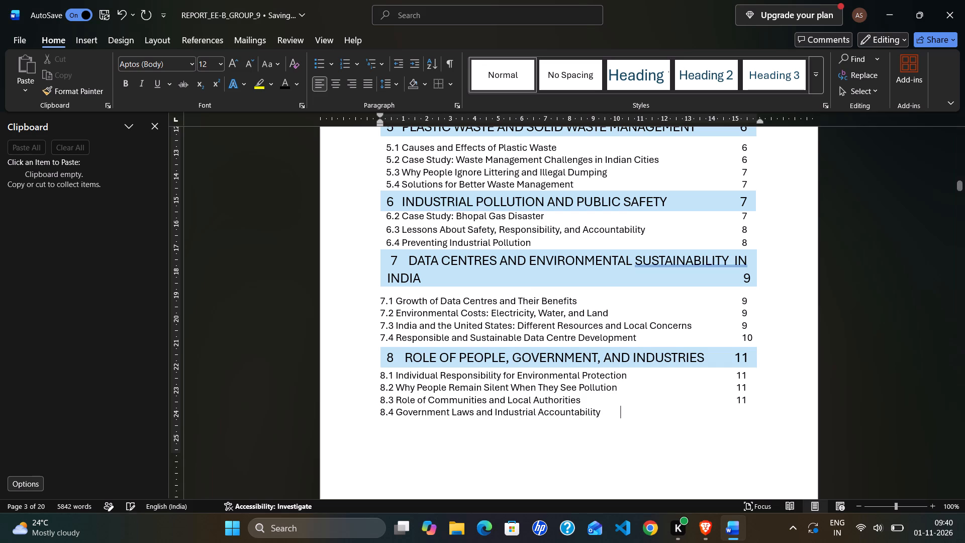
key(Tab)
key(Tab)
key(Tab)
key(Tab)
key(BackSpace)
key(space)
key(space)
key(space)
key(space)
key(space)
key(space)
key(space)
key(space)
key(space)
key(space)
key(space)
key(space)
text(12)
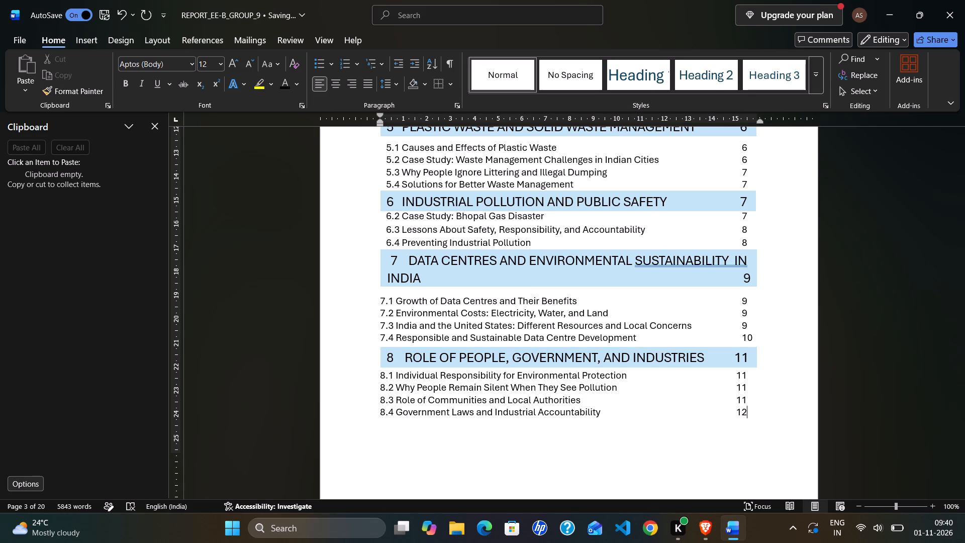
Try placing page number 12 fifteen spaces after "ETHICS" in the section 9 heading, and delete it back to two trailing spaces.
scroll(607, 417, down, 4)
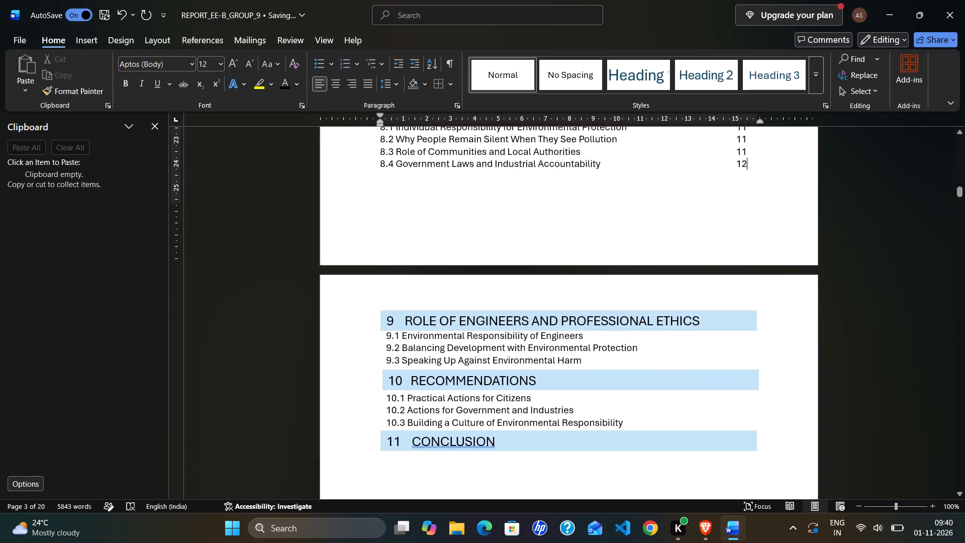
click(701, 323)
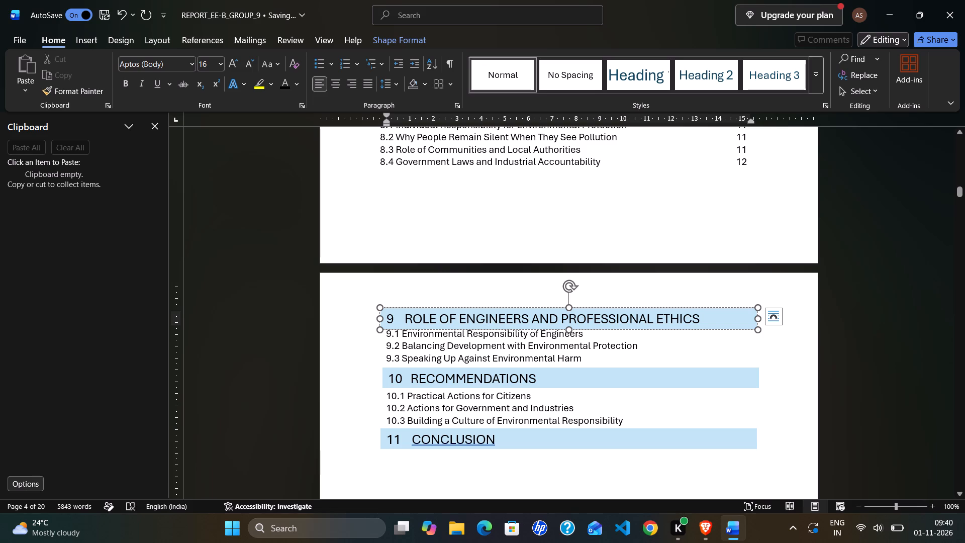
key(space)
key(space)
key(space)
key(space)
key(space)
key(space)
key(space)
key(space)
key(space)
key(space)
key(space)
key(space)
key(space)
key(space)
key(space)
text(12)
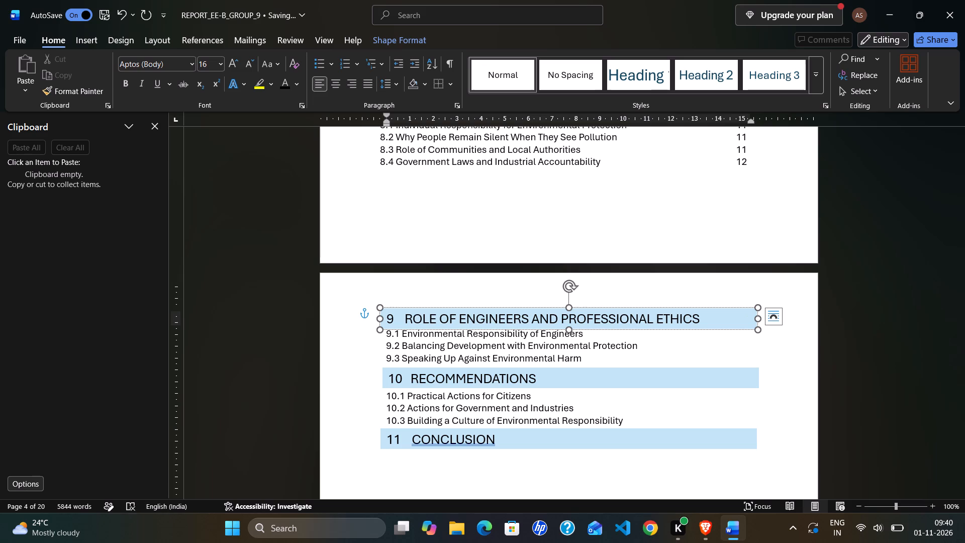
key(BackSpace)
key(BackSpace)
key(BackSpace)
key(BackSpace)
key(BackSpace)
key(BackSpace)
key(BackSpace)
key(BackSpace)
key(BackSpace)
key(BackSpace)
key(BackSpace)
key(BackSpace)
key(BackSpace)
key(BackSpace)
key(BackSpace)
Add page number 12 to the section 9 heading and insert eleven more spaces before it to align it with the page-number column.
text(12)
key(Left)
key(Left)
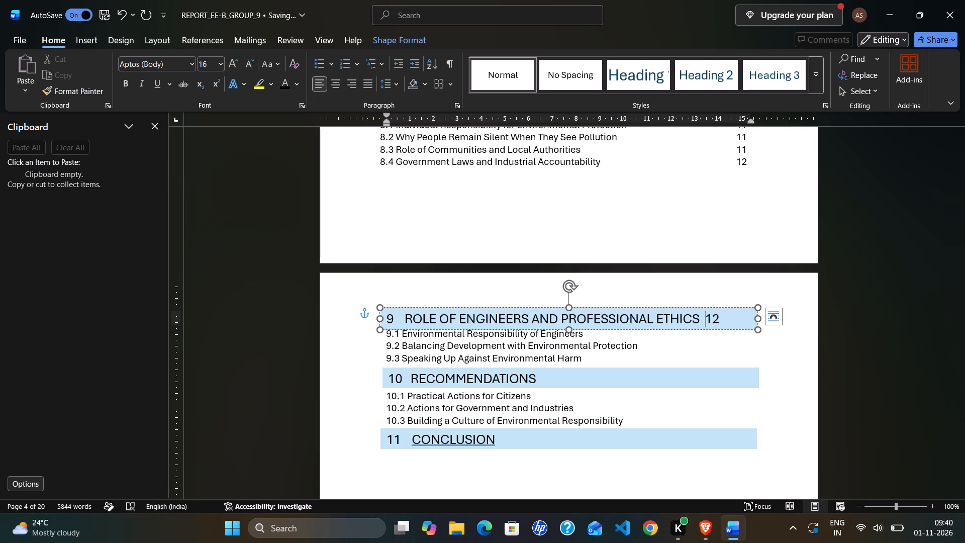
key(space)
key(space)
key(space)
key(space)
key(space)
key(space)
key(space)
key(space)
key(space)
key(space)
key(space)
key(space)
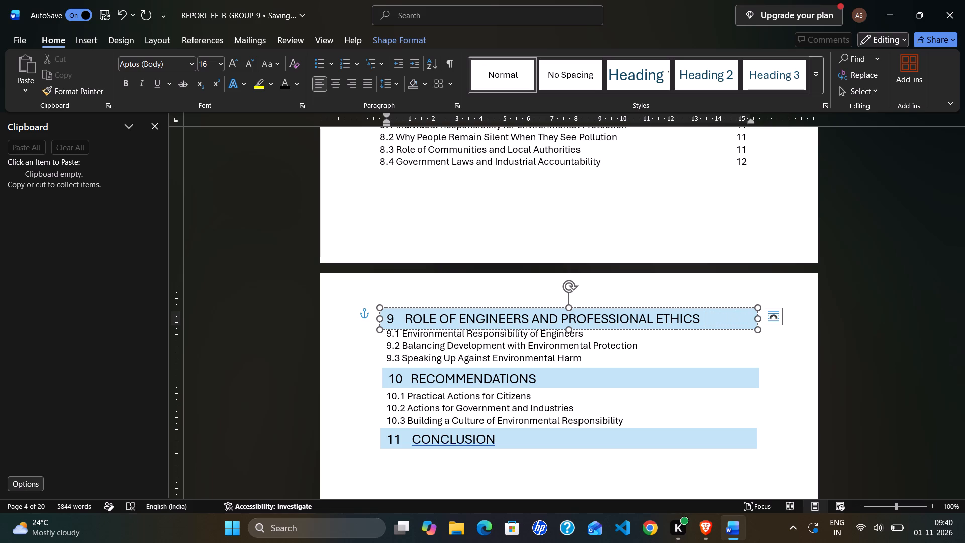
key(BackSpace)
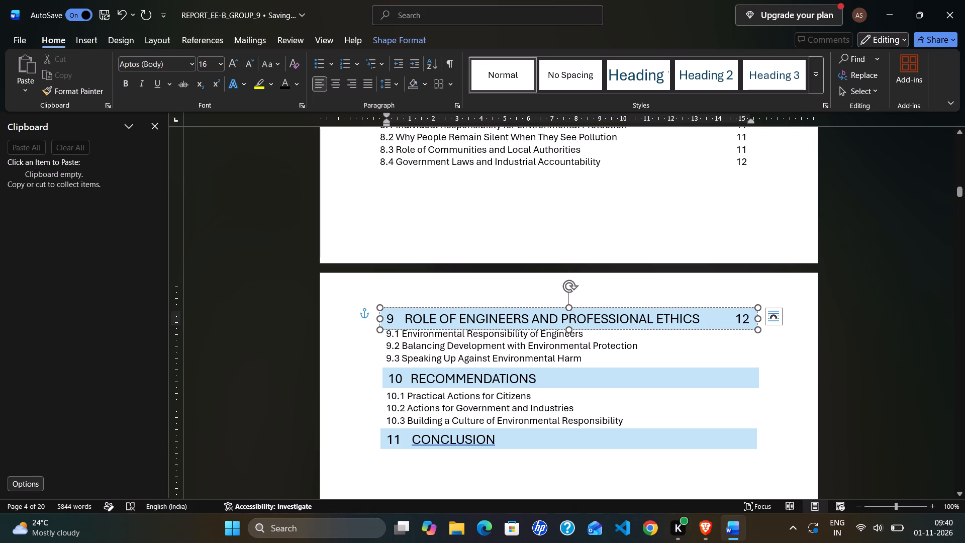
Add page number 12 to entry 9.1, Environmental Responsibility of Engineers, after five tabs and twelve spaces.
click(594, 336)
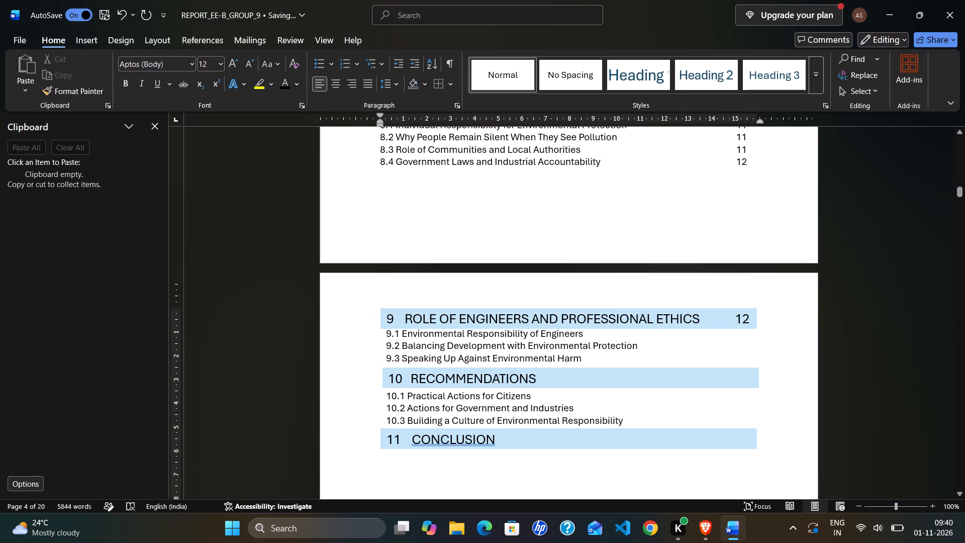
key(Tab)
key(Tab)
key(Tab)
key(Tab)
key(Tab)
key(Tab)
key(BackSpace)
key(space)
key(space)
key(space)
key(space)
key(space)
key(space)
key(space)
key(space)
key(space)
key(space)
key(space)
key(space)
key(space)
key(BackSpace)
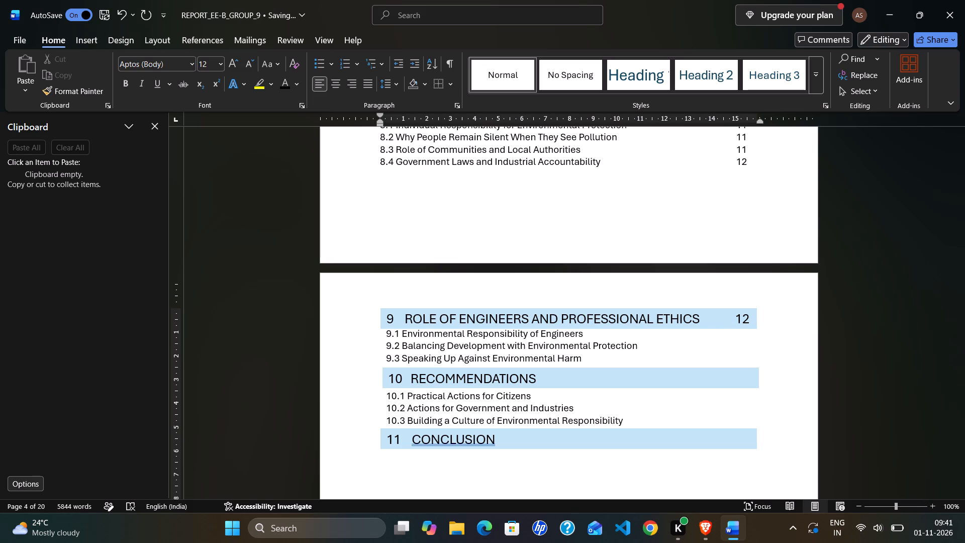
text(12)
Add page number 12 to entry 9.2, Balancing Development with Environmental Protection, after three tabs and twelve spaces.
click(645, 346)
key(Tab)
key(Tab)
key(Tab)
key(space)
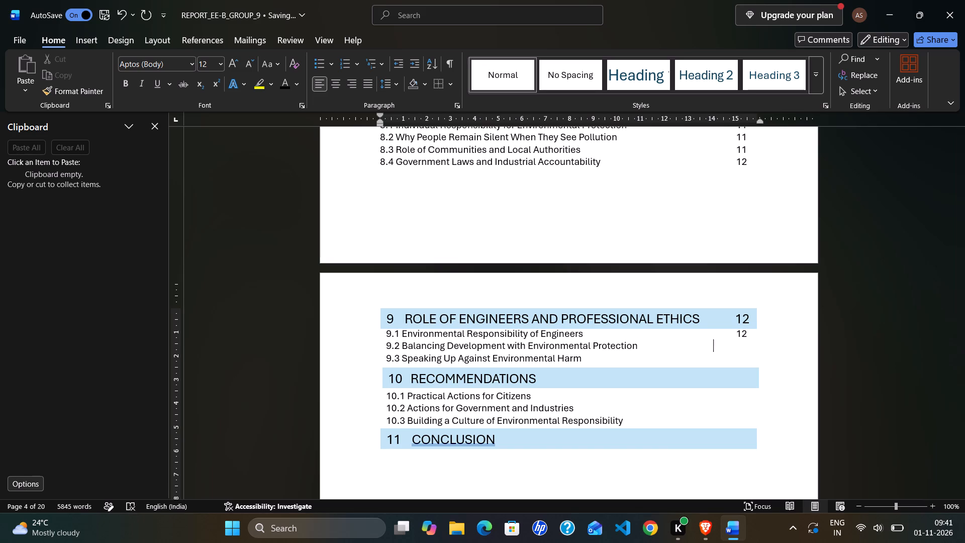
key(space)
key(space)
key(space)
key(space)
key(space)
key(space)
key(space)
key(space)
key(space)
key(space)
key(space)
text(12)
Add page number 12 to entry 9.3, Speaking Up Against Environmental Harm, after five tabs and twelve spaces.
click(586, 357)
key(Tab)
key(Tab)
key(Tab)
key(Tab)
key(Tab)
key(Tab)
key(BackSpace)
key(space)
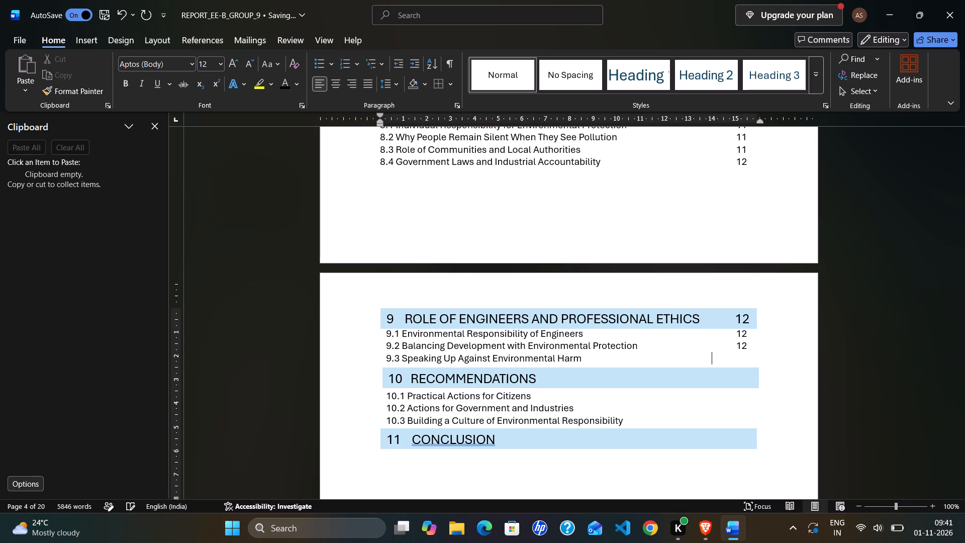
key(space)
key(space)
key(space)
key(space)
key(space)
key(space)
key(space)
key(space)
key(space)
key(space)
key(space)
text(12)
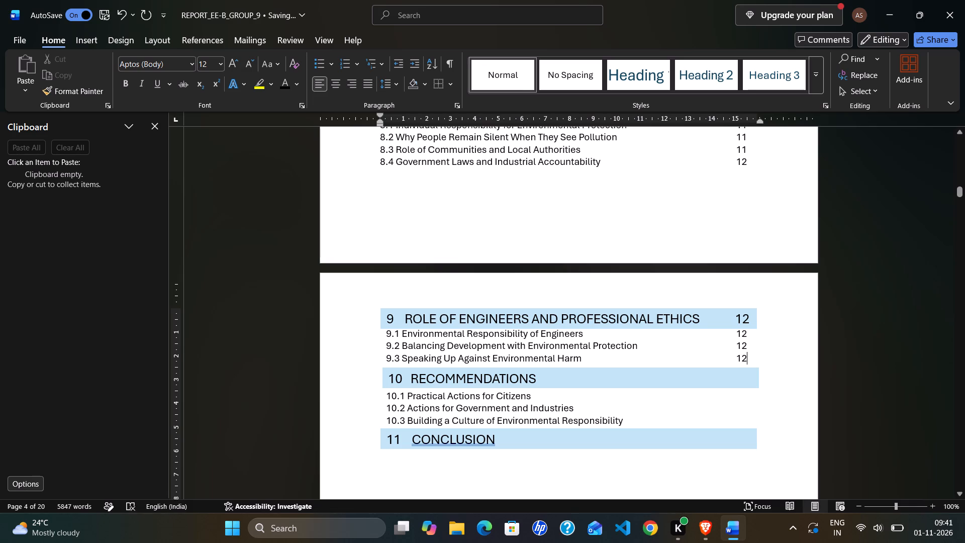
Add page number 13 to the section 10 heading, RECOMMENDATIONS, after six tabs, and insert twelve spaces before it to align it.
click(553, 389)
click(558, 378)
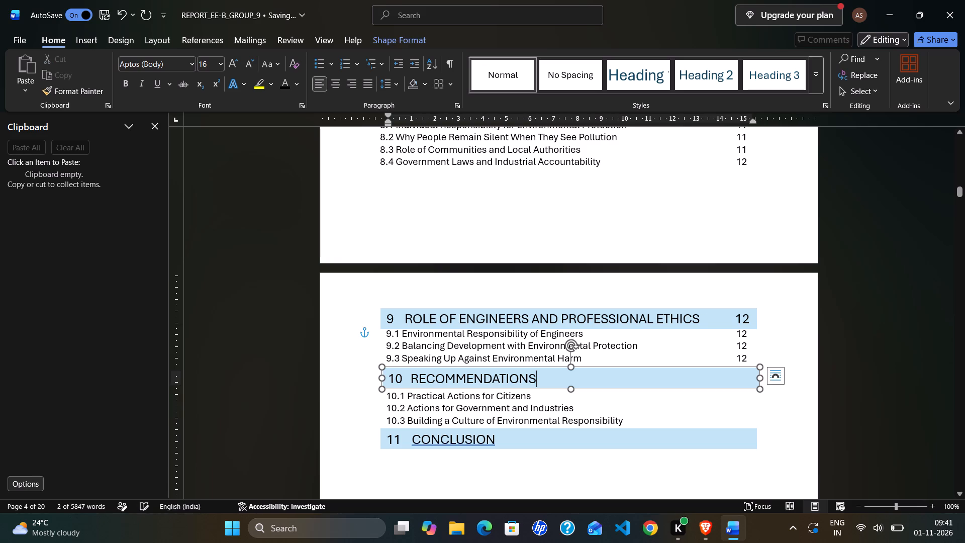
key(Tab)
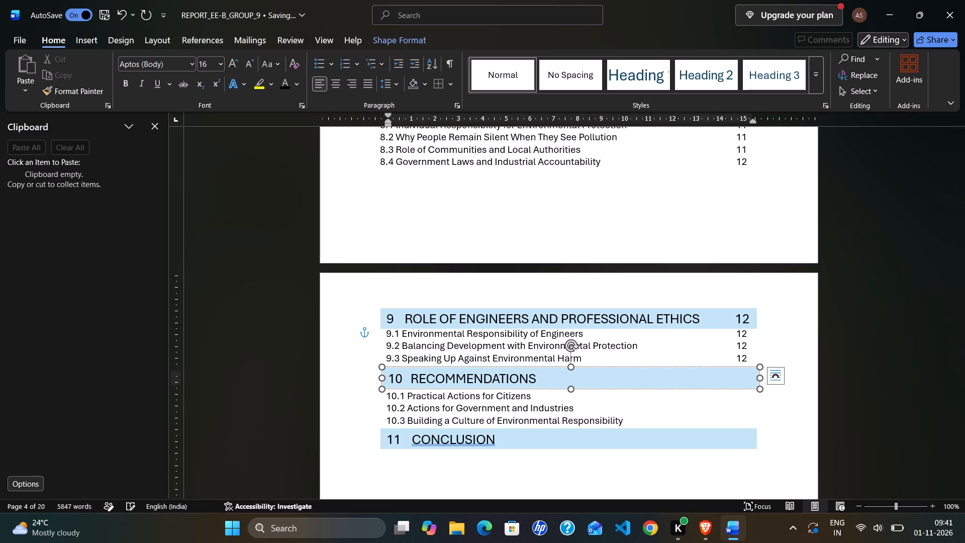
key(Tab)
key(Tab)
key(Tab)
key(Tab)
key(Tab)
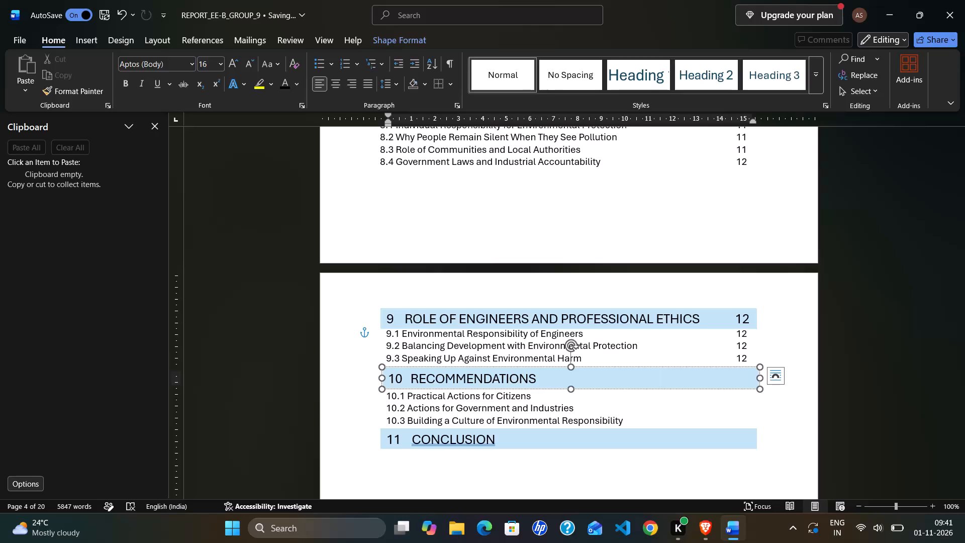
text(13)
key(Left)
key(Left)
key(space)
key(space)
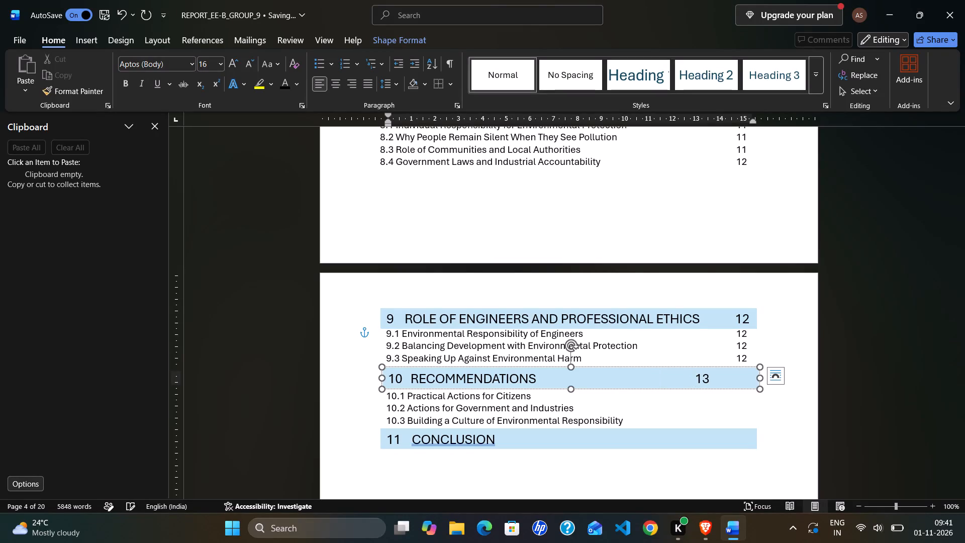
key(space)
key(space)
key(space)
key(space)
key(space)
key(space)
key(space)
key(space)
key(space)
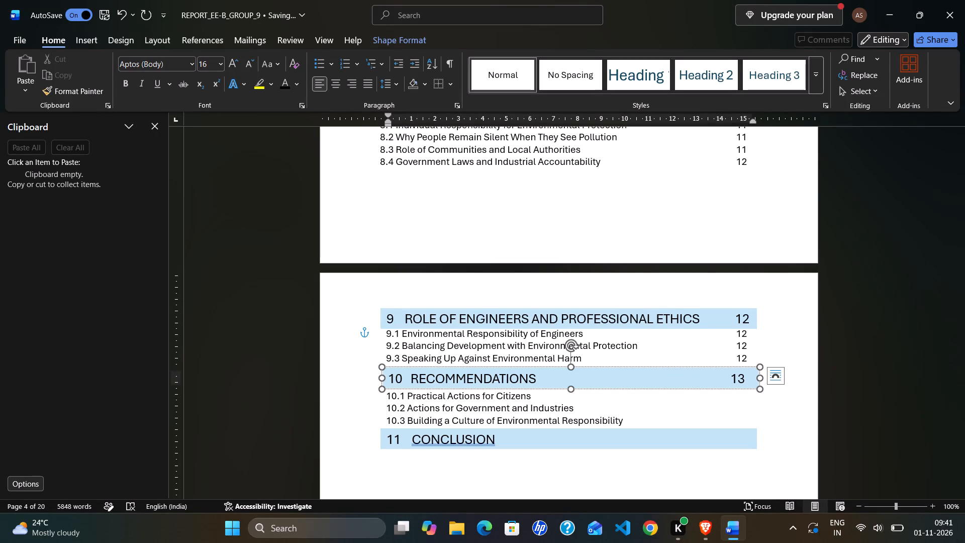
key(space)
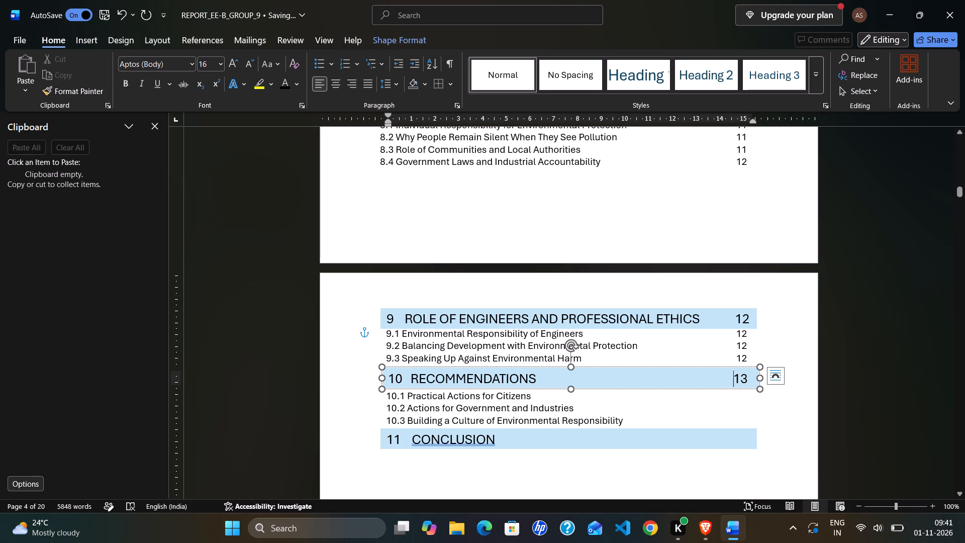
Add page number 13 to entry 10.1, Practical Actions for Citizens, after six tabs and eleven spaces.
click(543, 398)
key(Tab)
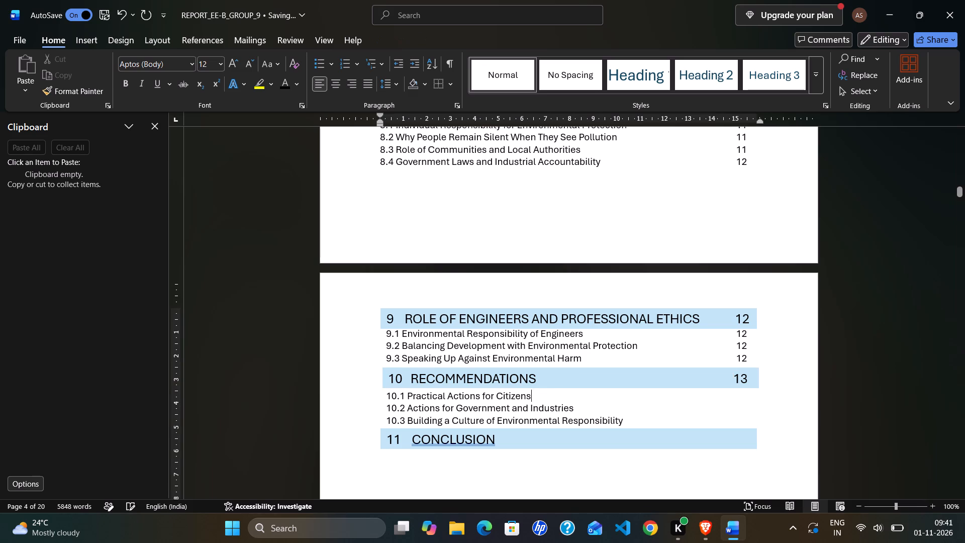
key(Tab)
key(Tab)
key(Tab)
key(Tab)
key(Tab)
key(Tab)
key(Tab)
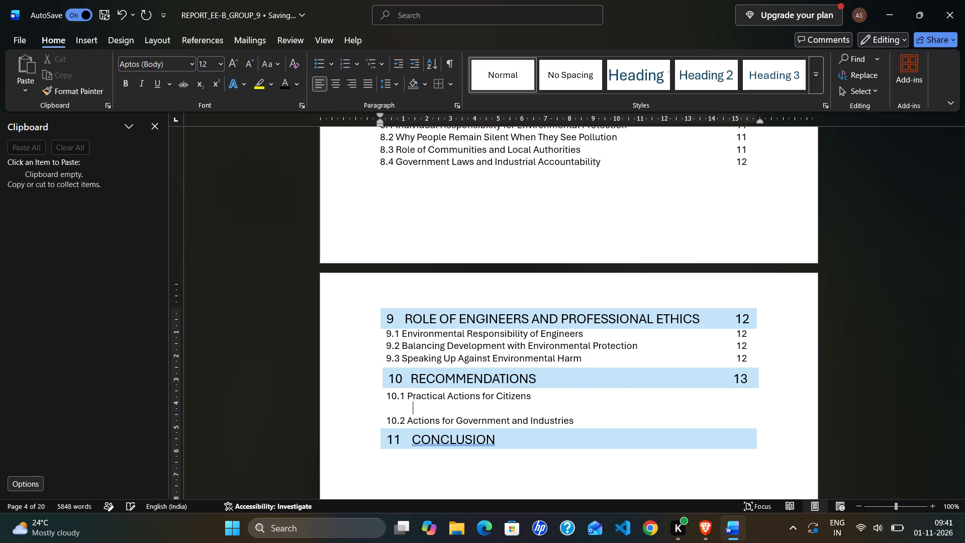
key(BackSpace)
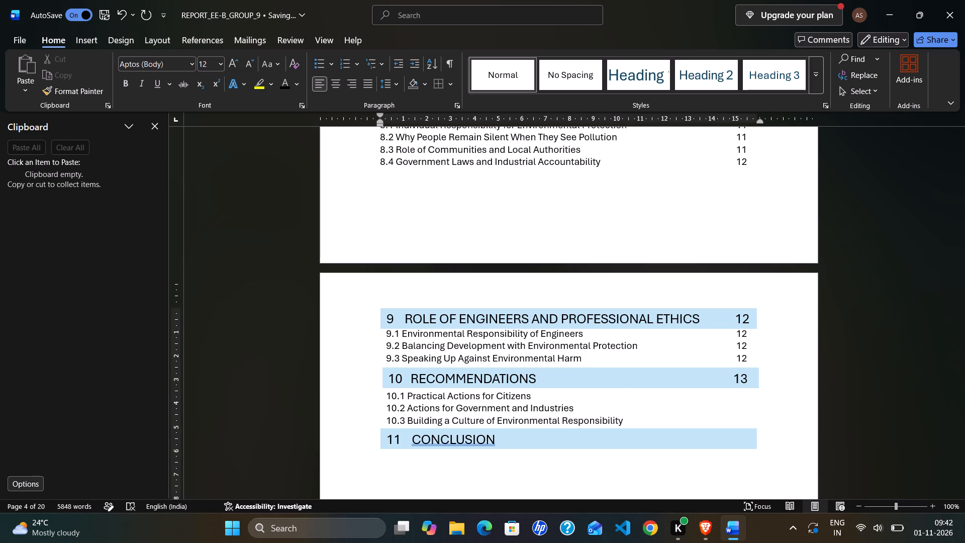
key(BackSpace)
key(space)
key(space)
key(space)
key(space)
key(space)
key(space)
key(space)
key(space)
key(space)
key(space)
key(space)
text(13)
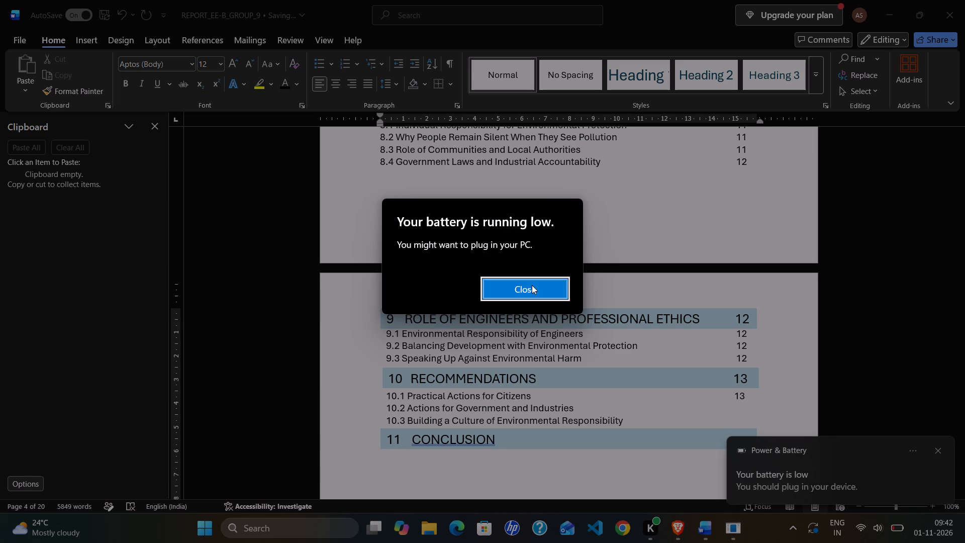
Dismiss the low-battery notice.
click(532, 285)
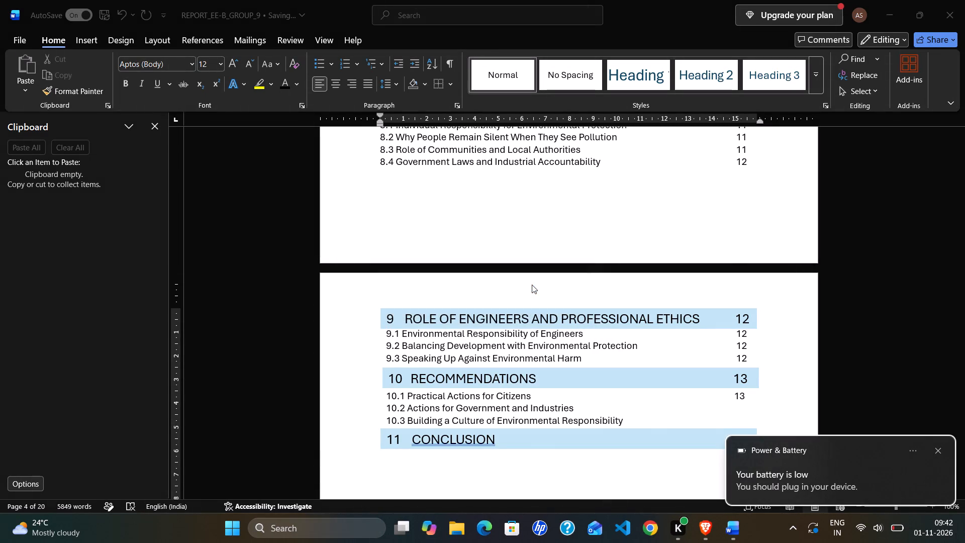
Add page number 13 to entry 10.2, Actions for Government and Industries, after five tabs and eleven spaces.
double_click(580, 408)
click(597, 406)
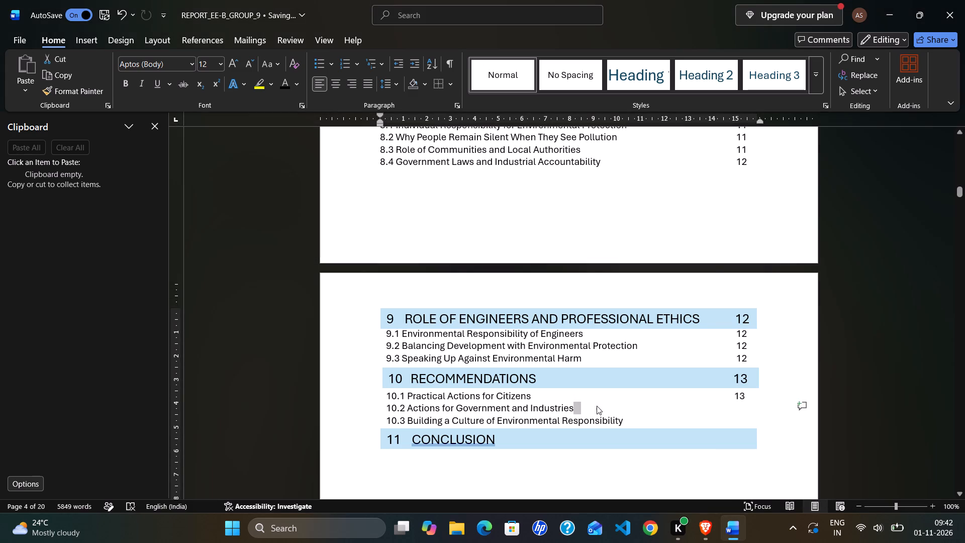
key(Tab)
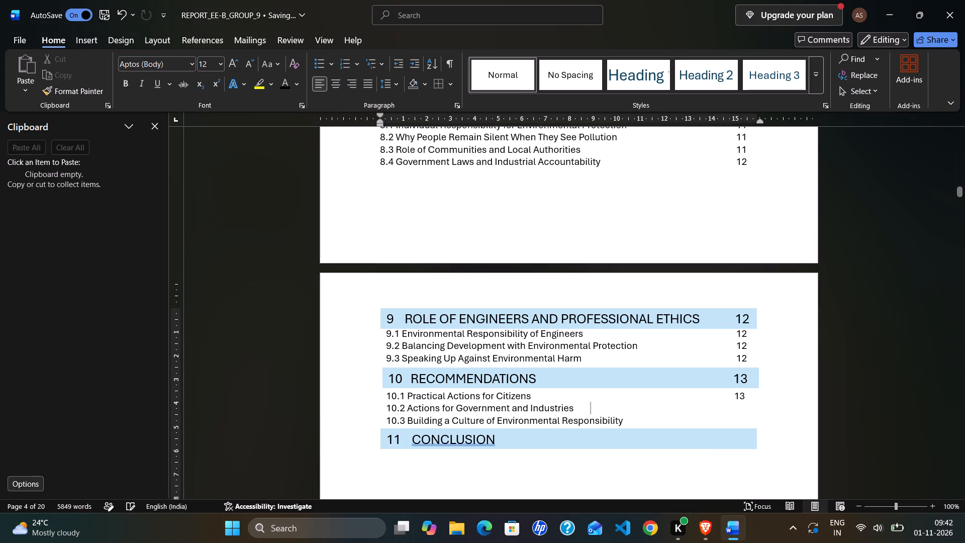
key(Tab)
key(Tab)
key(Tab)
key(Tab)
key(Tab)
key(BackSpace)
key(space)
key(space)
key(space)
key(space)
key(space)
key(space)
key(space)
key(space)
key(space)
key(space)
key(space)
key(1)
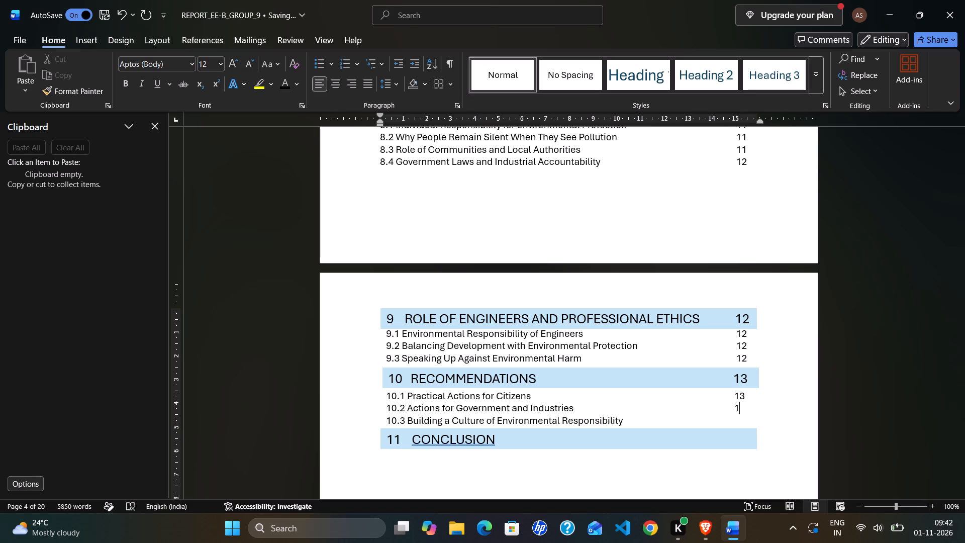
key(3)
Add page number 14 to entry 10.3, Building a Culture of Environmental Responsibility, after three tabs and eleven spaces.
click(633, 423)
key(Tab)
key(Tab)
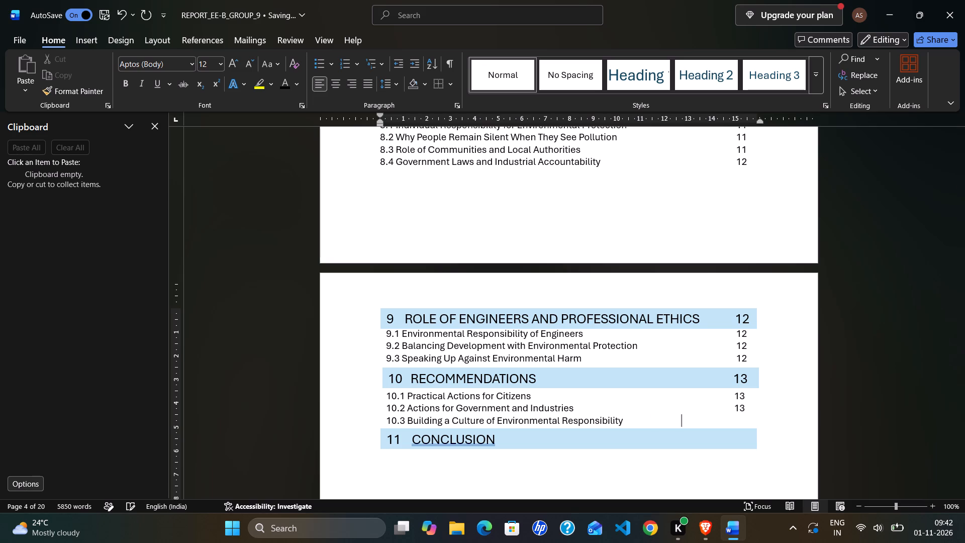
key(Tab)
key(Tab)
key(BackSpace)
key(space)
key(space)
key(space)
key(space)
key(space)
key(space)
key(space)
key(space)
key(space)
key(space)
key(space)
key(space)
key(BackSpace)
text(14)
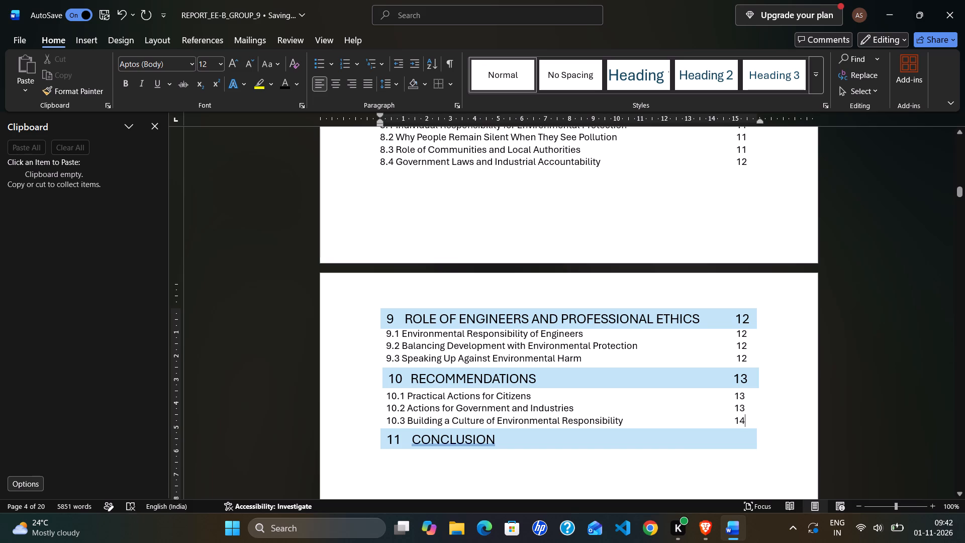
Add page number 14 to the section 11 heading, CONCLUSION, after seven tabs.
click(515, 438)
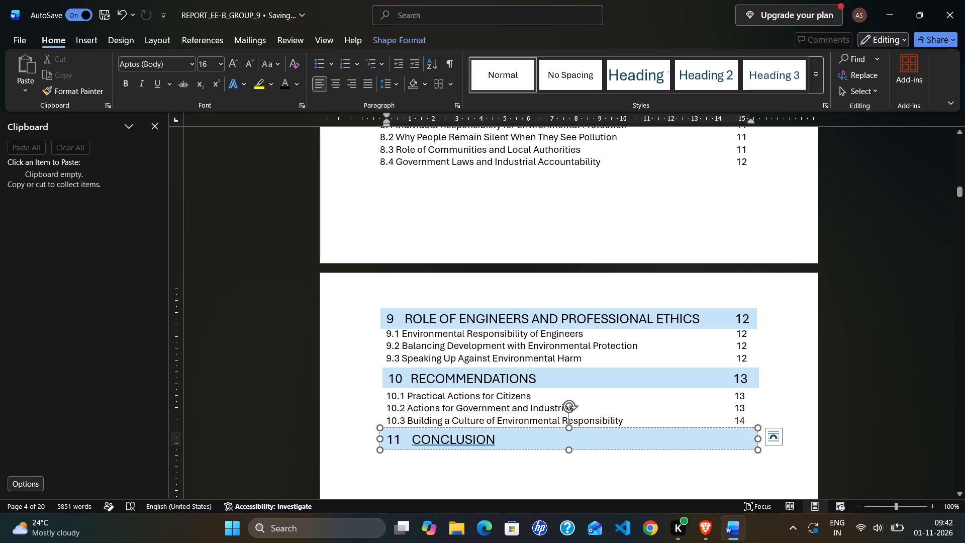
key(Tab)
key(Tab)
key(Tab)
key(Tab)
key(Tab)
key(Tab)
key(Tab)
key(Tab)
key(Tab)
key(BackSpace)
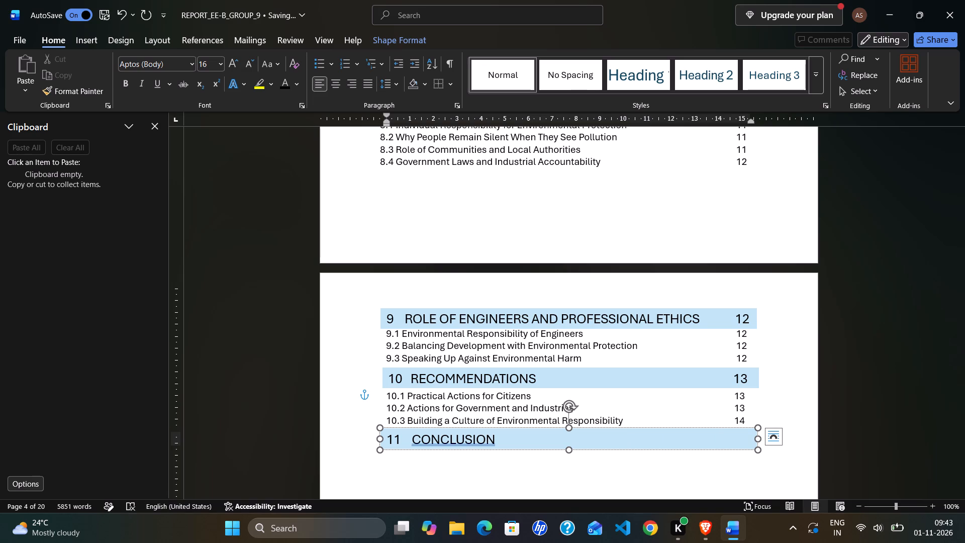
key(BackSpace)
key(1)
key(4)
Insert fifteen spaces before the CONCLUSION heading's page number to align it with the page numbers above.
key(Left)
key(Left)
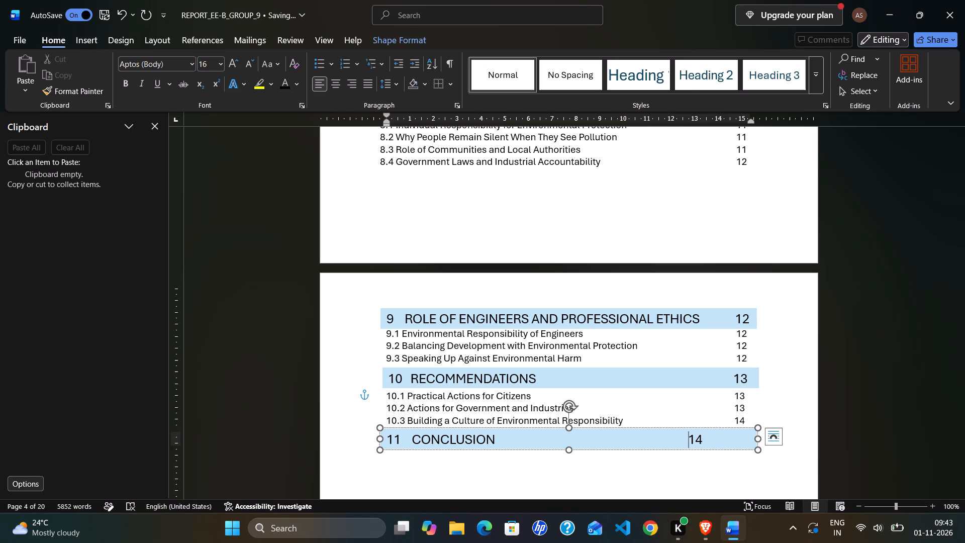
key(space)
key(space)
key(space)
key(space)
key(space)
key(space)
key(space)
key(space)
key(space)
key(space)
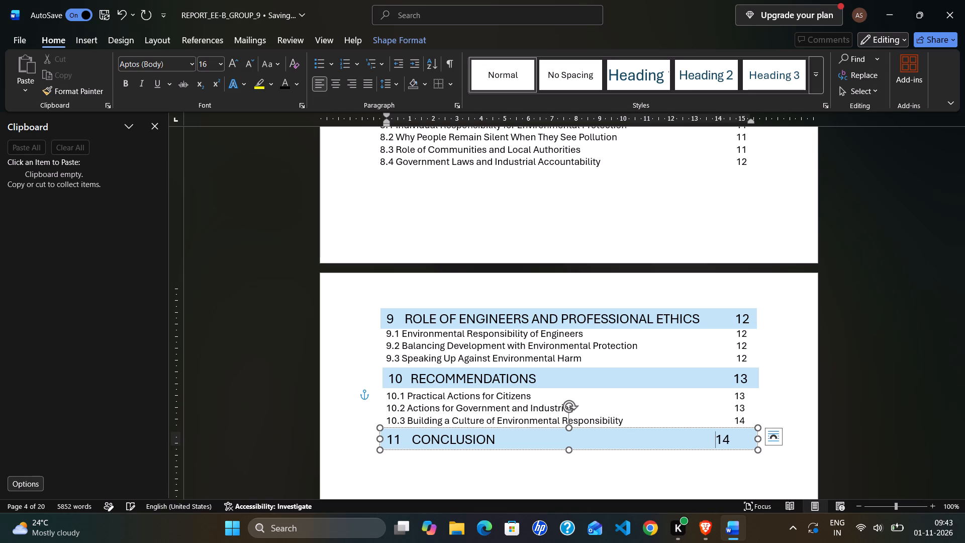
key(space)
key(space)
key(space)
key(space)
key(space)
Look through the report body from the Introduction to section 5, examining the section headings, layout and footer page numbers.
scroll(584, 466, down, 8)
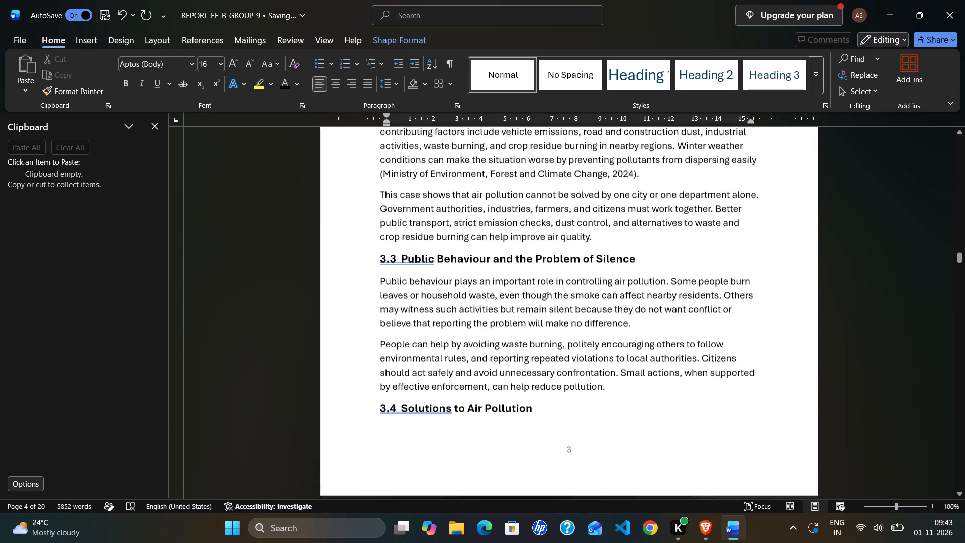
scroll(584, 461, down, 6)
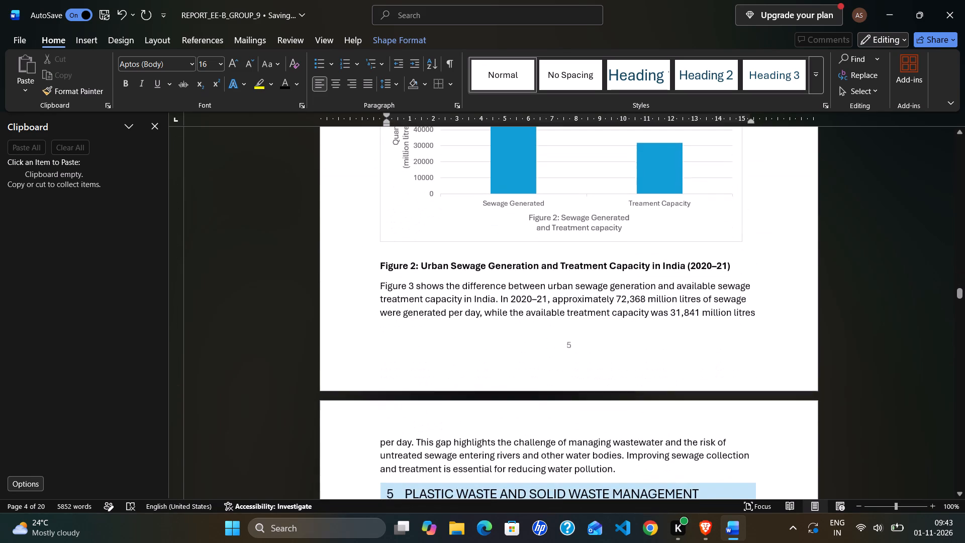
scroll(584, 461, down, 4)
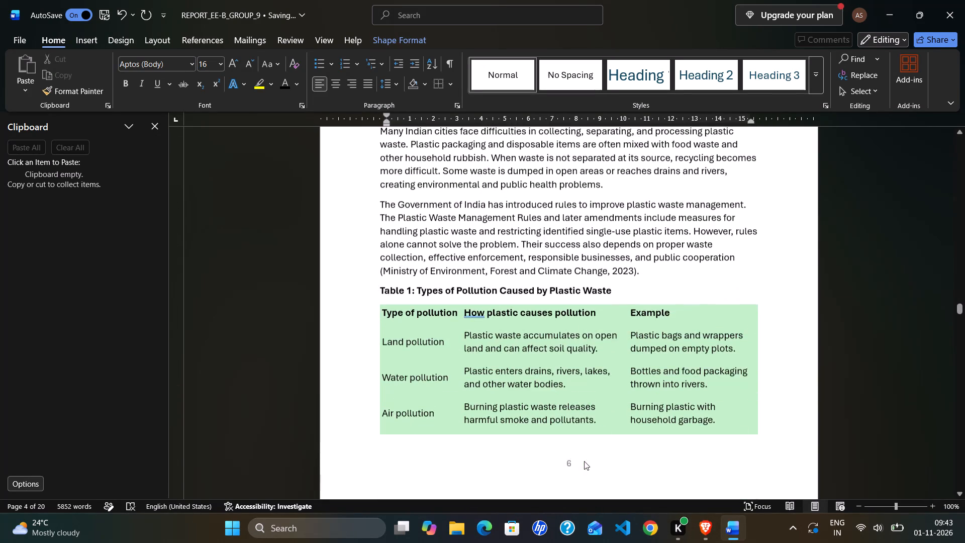
scroll(584, 461, down, 1)
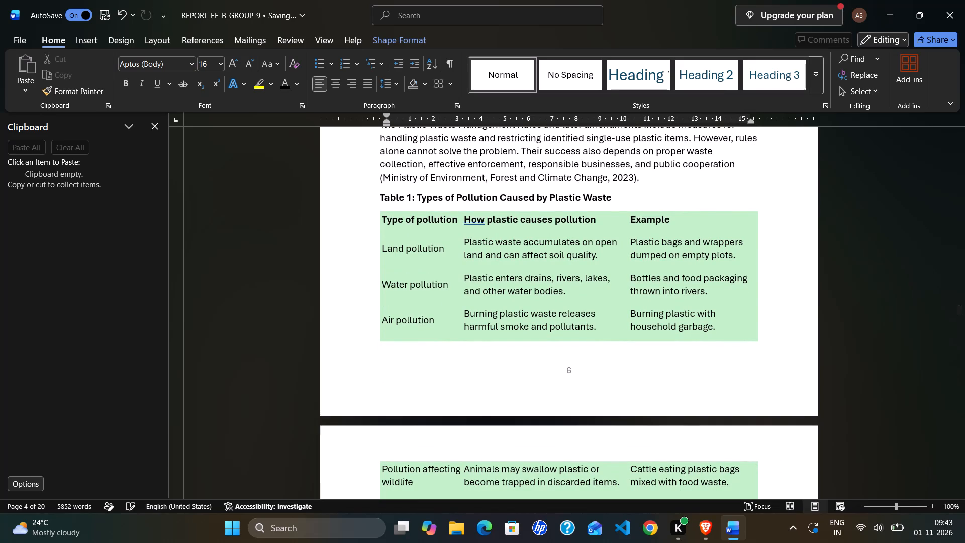
scroll(584, 461, up, 9)
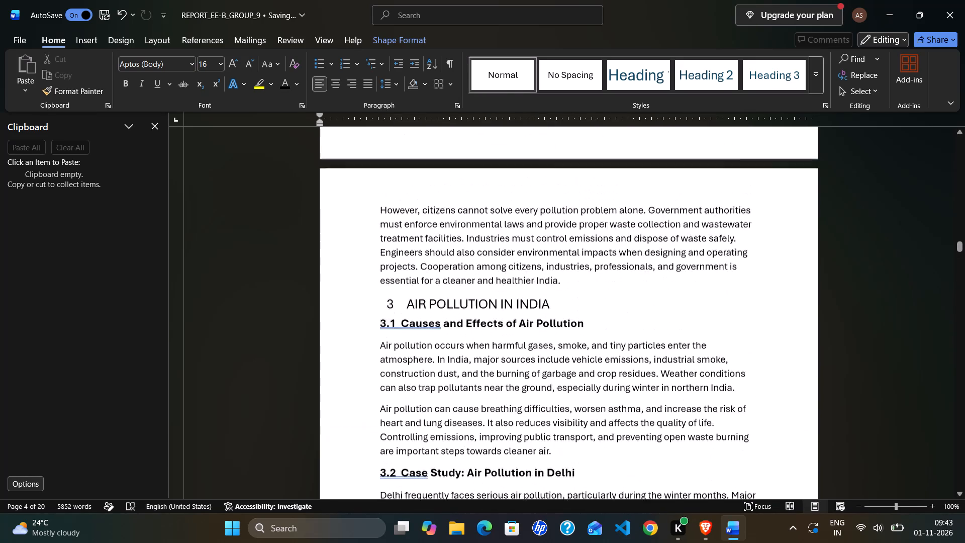
scroll(584, 461, up, 2)
scroll(584, 461, down, 2)
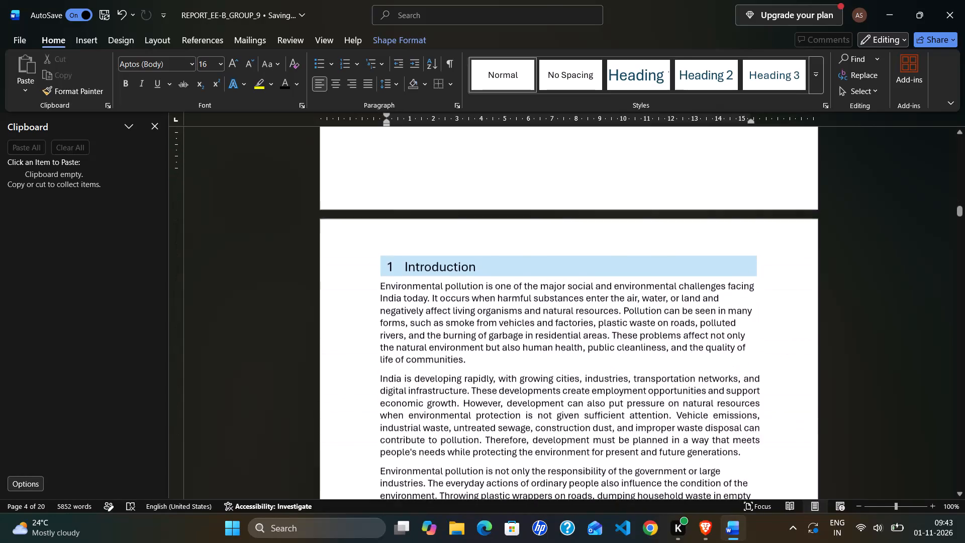
scroll(584, 461, down, 4)
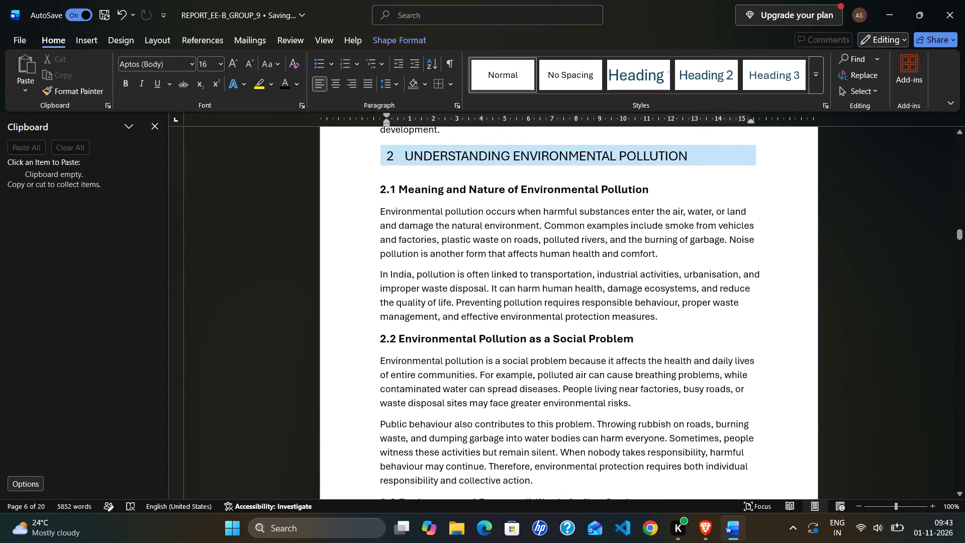
Review the entries and page-number alignment on the CONTENT pages, then look over the cover and ACKNOWLEDGEMENT pages.
scroll(584, 461, up, 8)
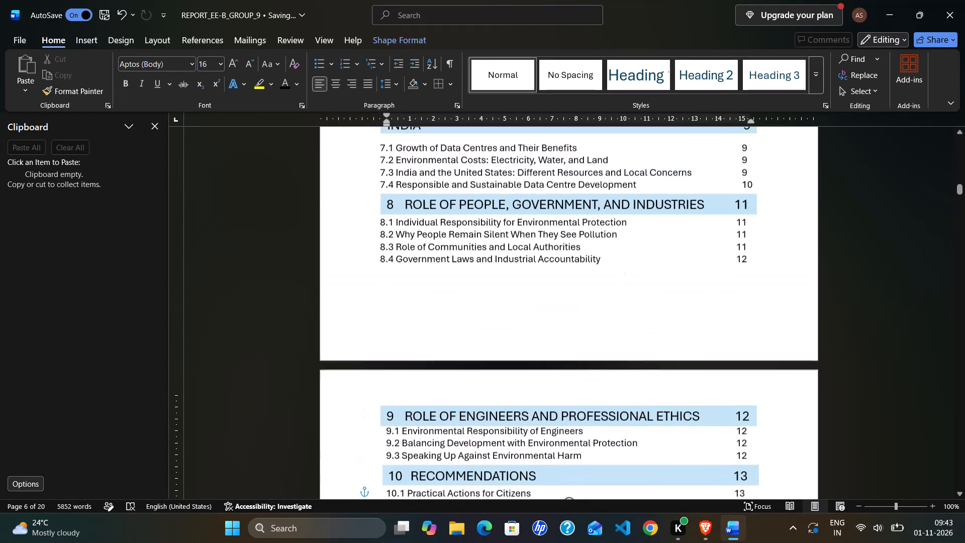
scroll(584, 461, up, 4)
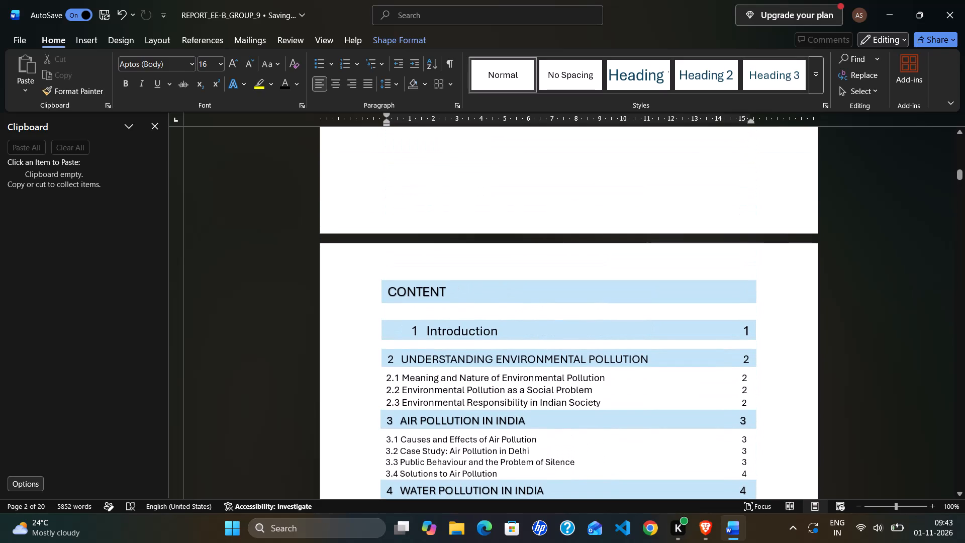
scroll(584, 461, down, 11)
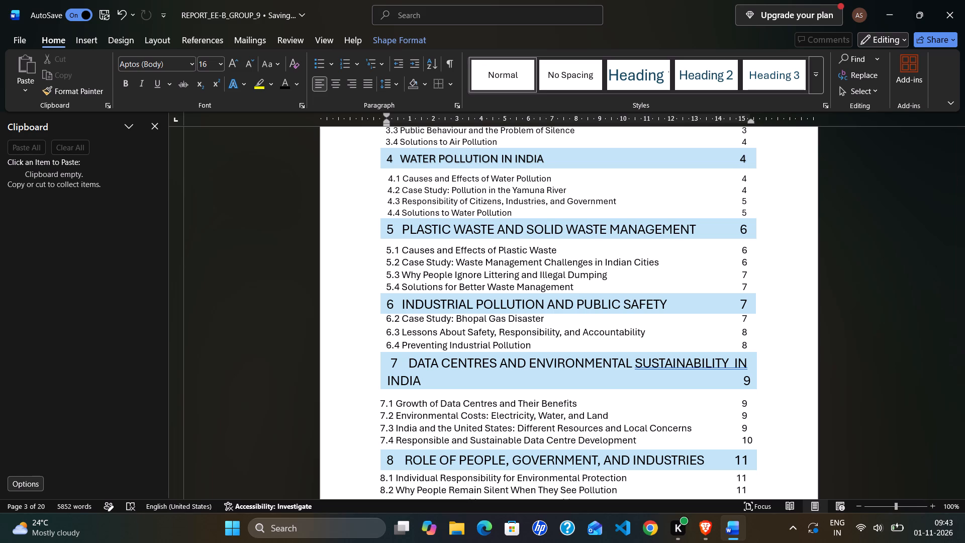
scroll(594, 404, up, 16)
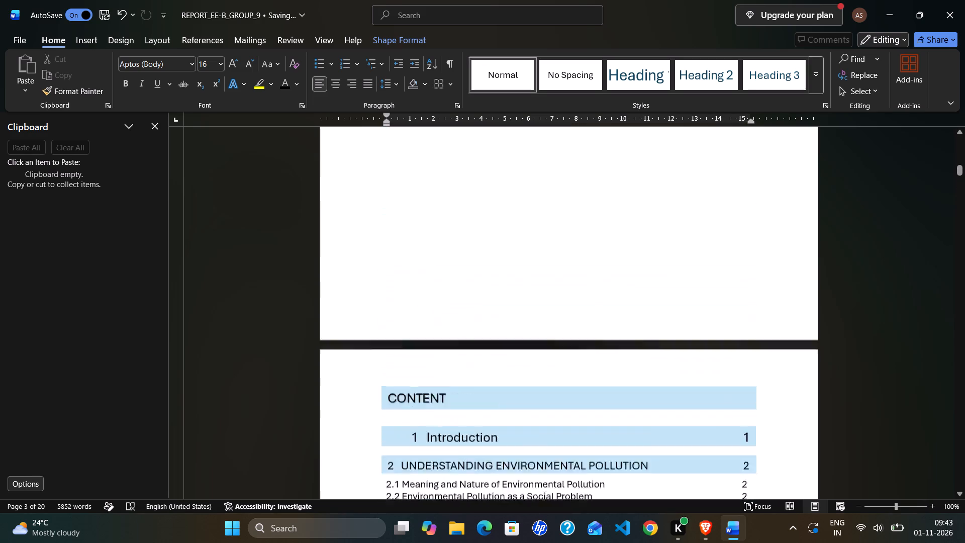
scroll(594, 404, up, 12)
scroll(594, 404, up, 13)
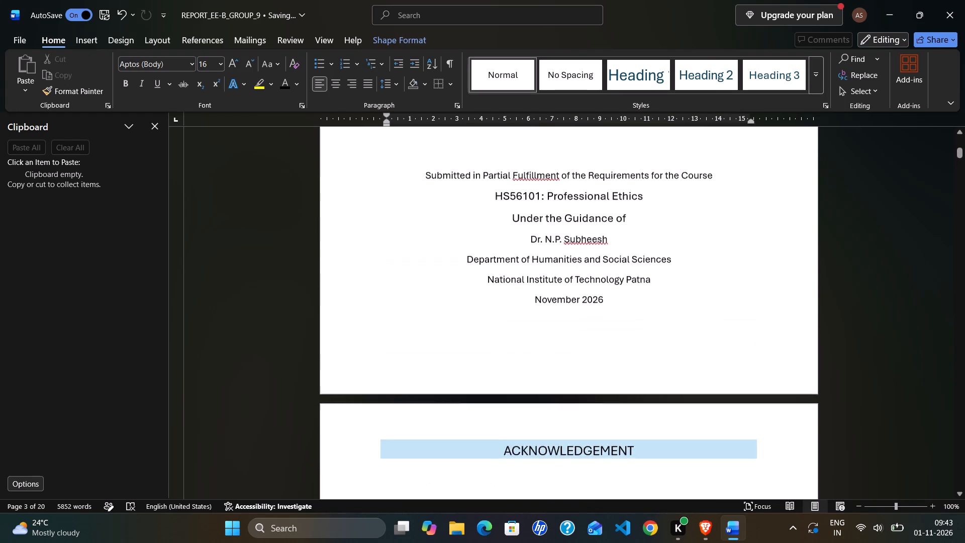
scroll(594, 404, up, 8)
scroll(594, 404, down, 20)
scroll(594, 404, down, 1)
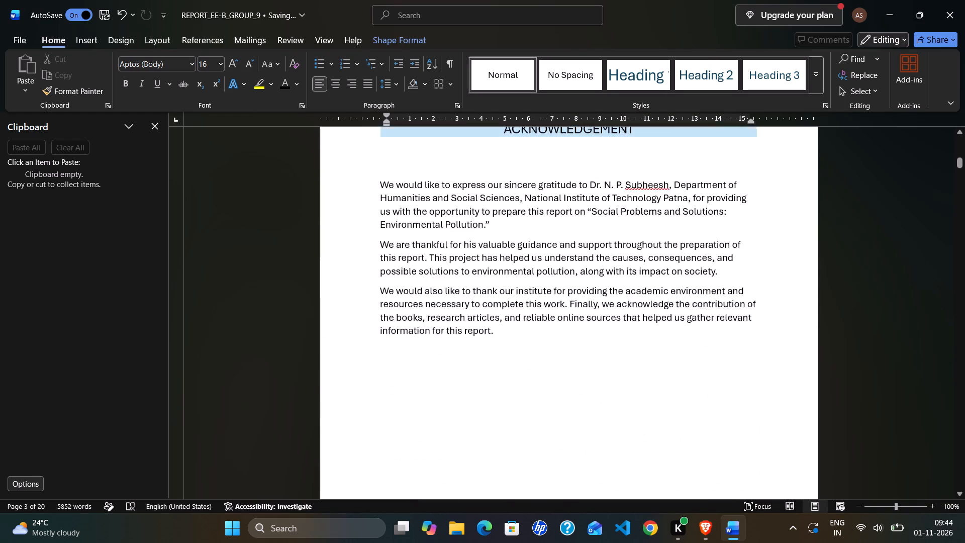
Start a new line before the institute name beside the cover page logo and add two spaces in front of it.
scroll(594, 404, down, 20)
scroll(594, 404, down, 10)
scroll(594, 404, down, 17)
scroll(594, 404, down, 10)
scroll(599, 404, up, 3)
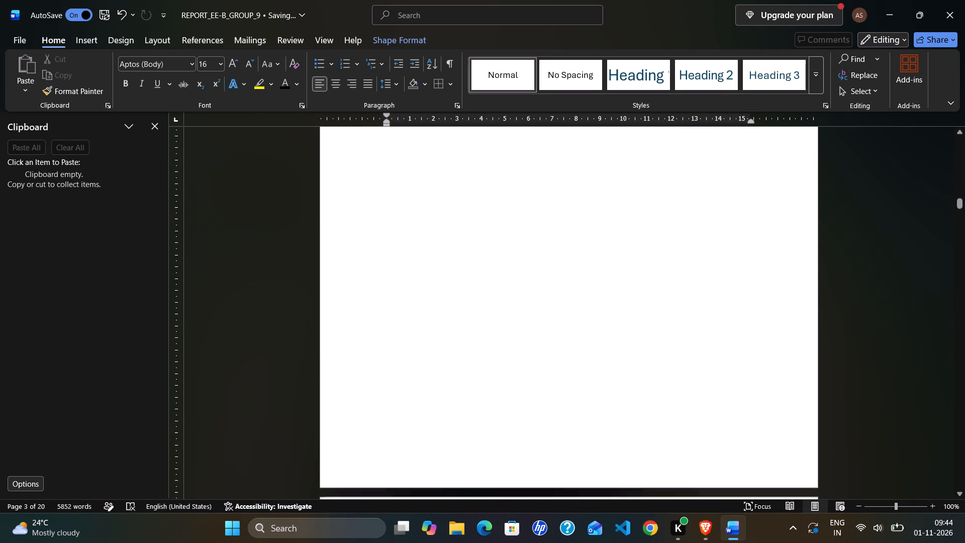
scroll(599, 404, up, 20)
scroll(599, 404, up, 20)
scroll(599, 404, up, 18)
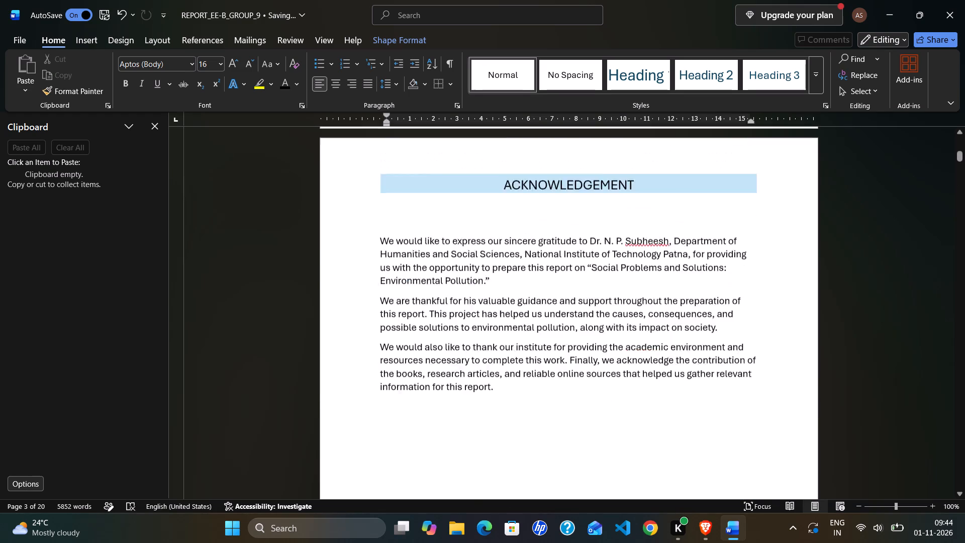
scroll(599, 404, up, 20)
scroll(599, 404, up, 8)
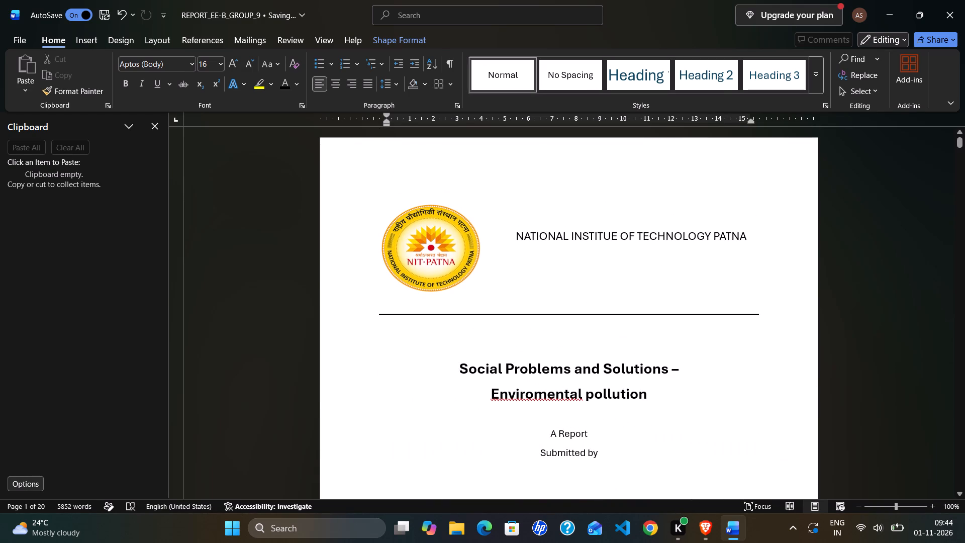
click(513, 235)
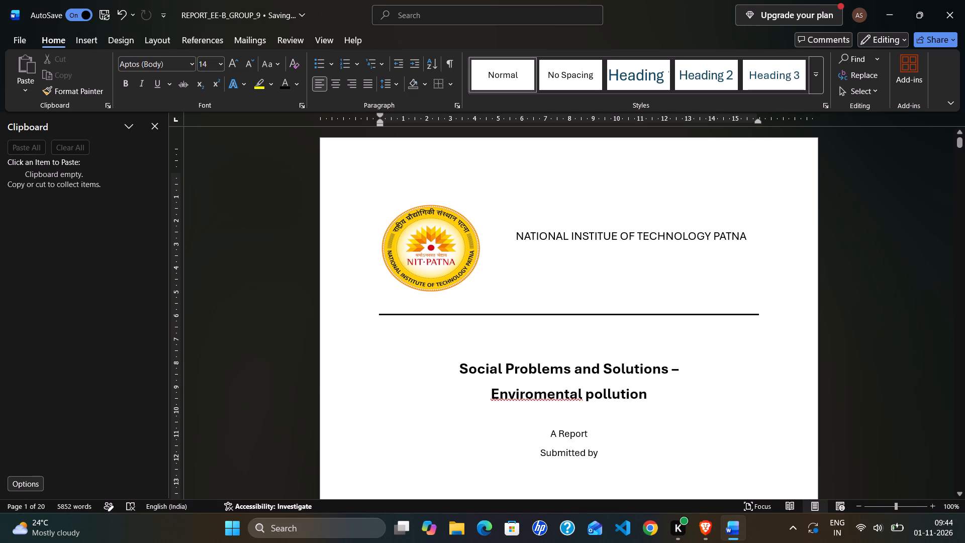
key(Return)
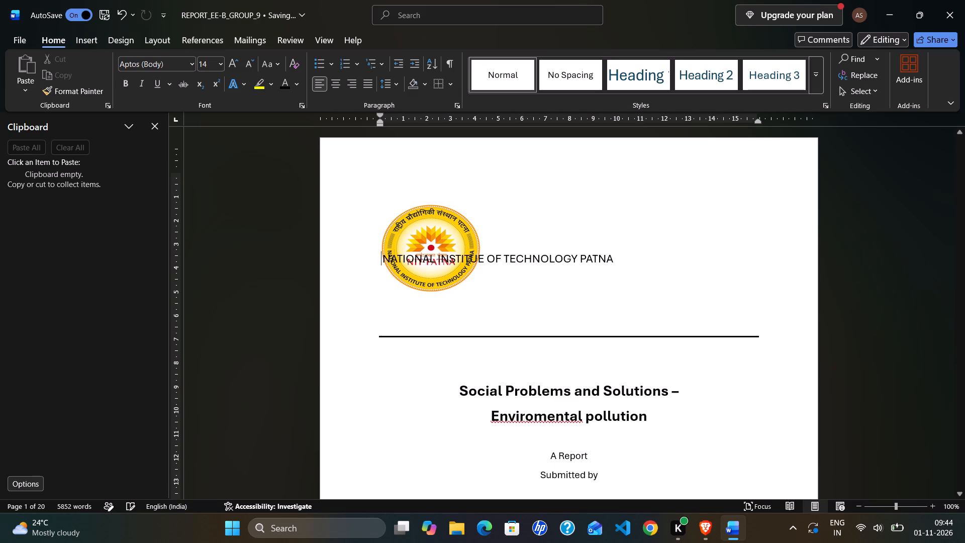
key(space)
key(space)
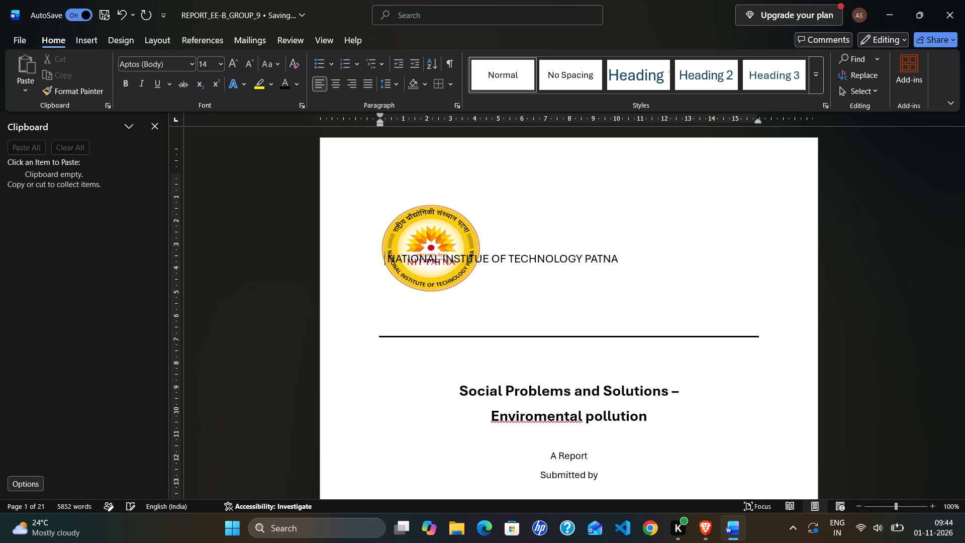
Add eighteen more spaces before the institute name to shift it clear of the cover page logo.
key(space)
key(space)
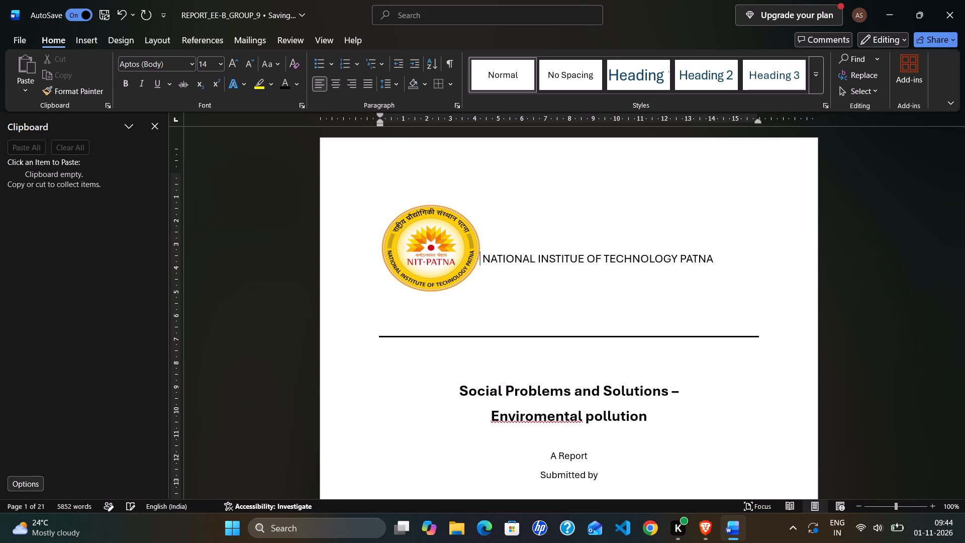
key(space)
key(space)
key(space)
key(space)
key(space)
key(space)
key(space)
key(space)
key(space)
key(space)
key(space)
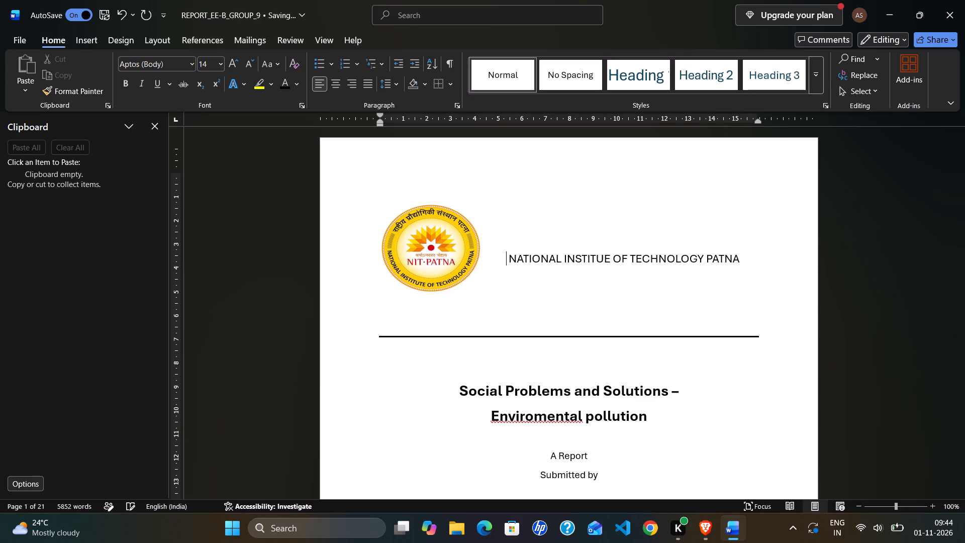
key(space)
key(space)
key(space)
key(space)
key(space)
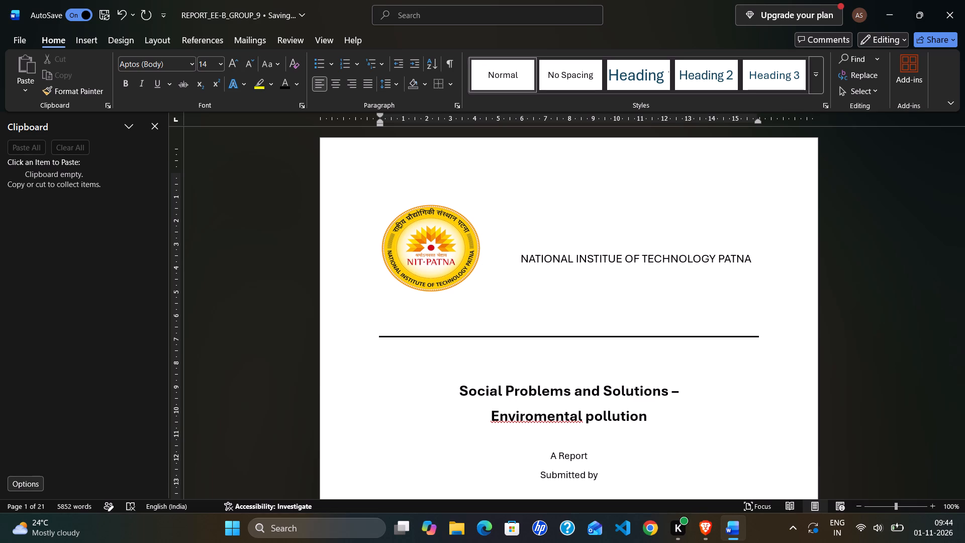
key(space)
key(BackSpace)
Delete one empty line above the horizontal line below the cover page logo.
click(393, 320)
key(BackSpace)
Select the cover page lines from "Submitted in Partial Fulfillment" to "November 2026", and place the cursor before the first of them.
scroll(393, 320, down, 2)
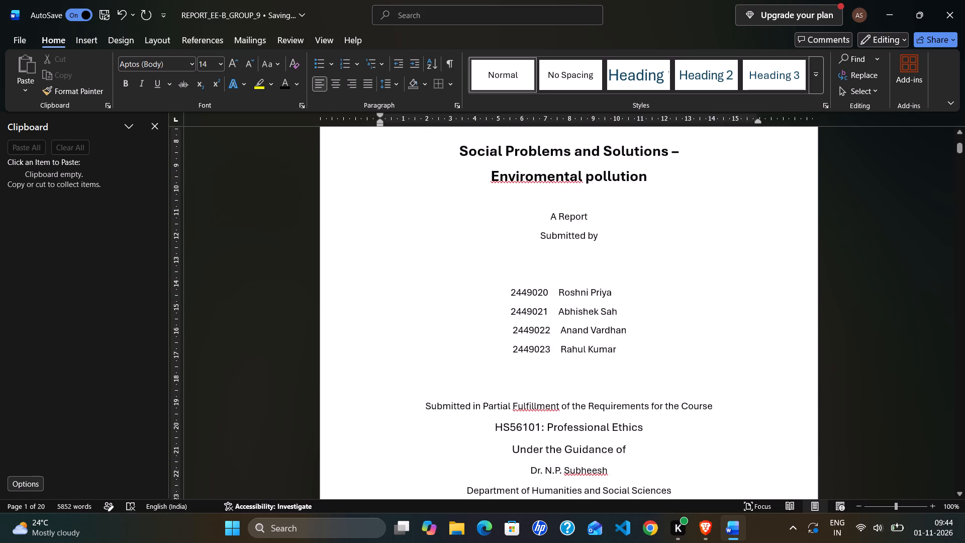
scroll(393, 320, down, 1)
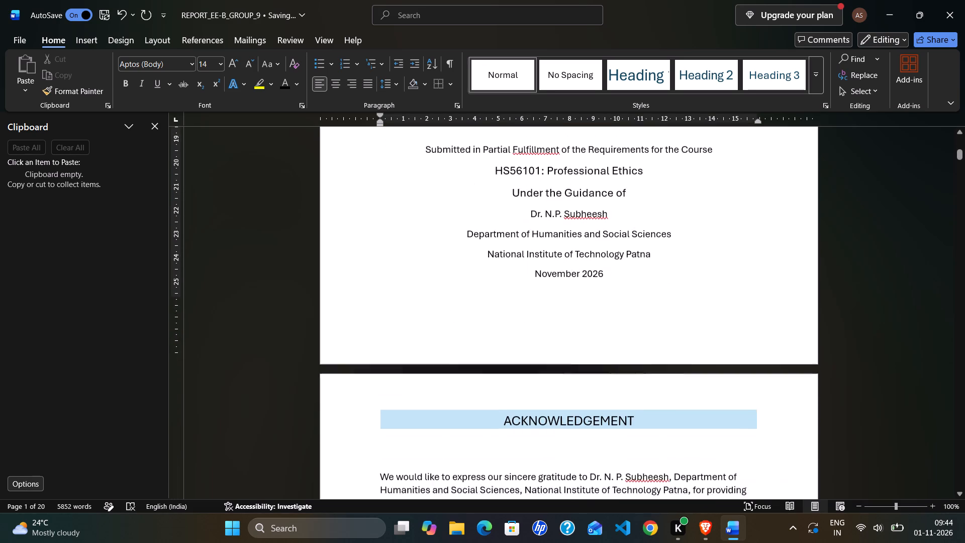
scroll(393, 320, up, 3)
scroll(393, 320, down, 1)
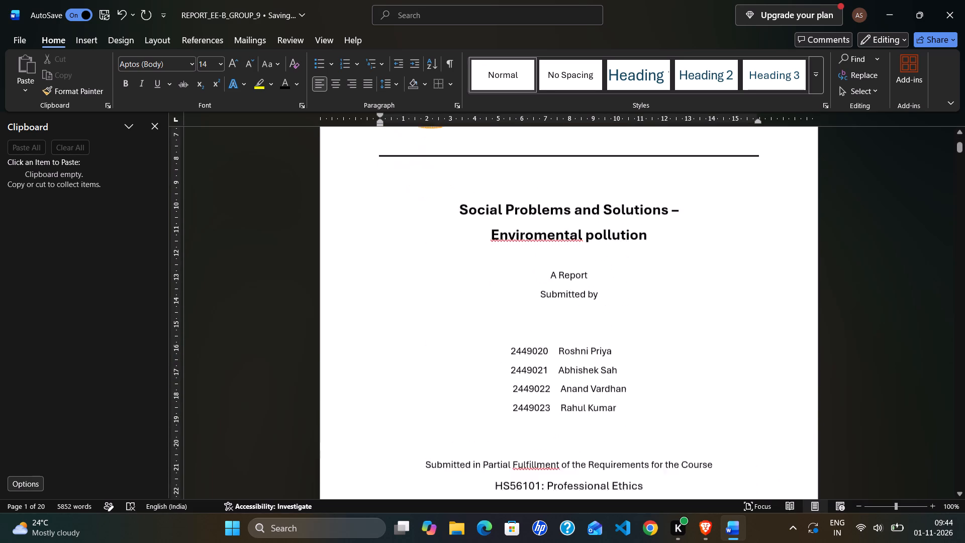
scroll(393, 320, down, 2)
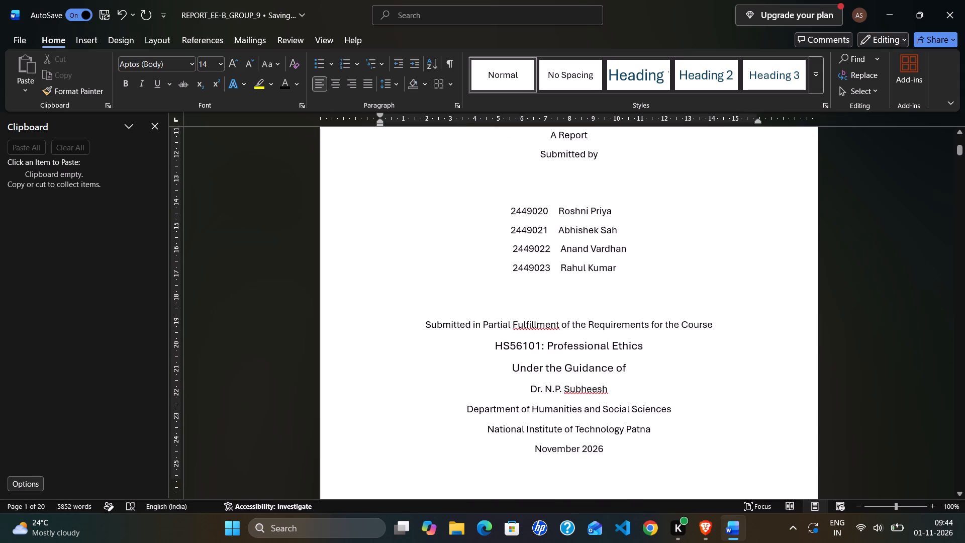
drag(424, 325, 567, 421)
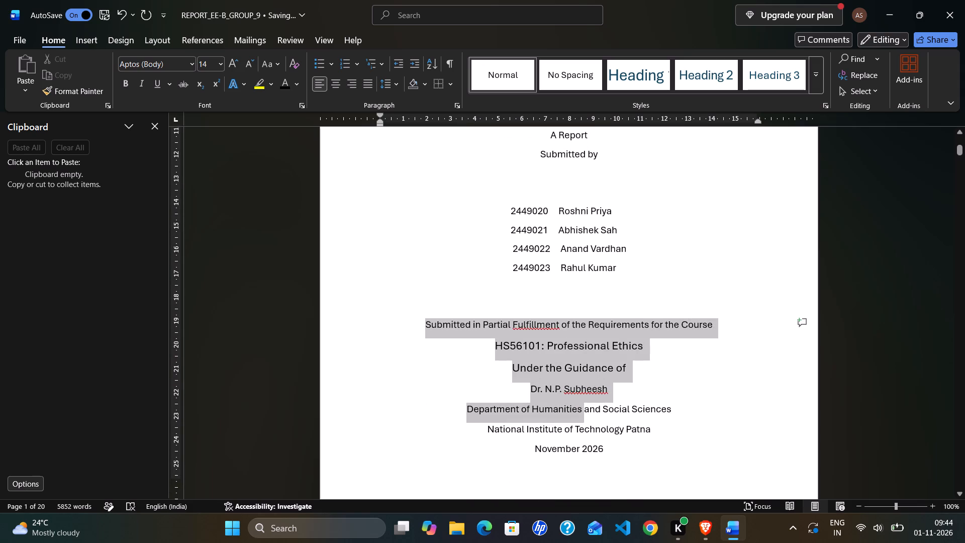
drag(567, 421, 614, 445)
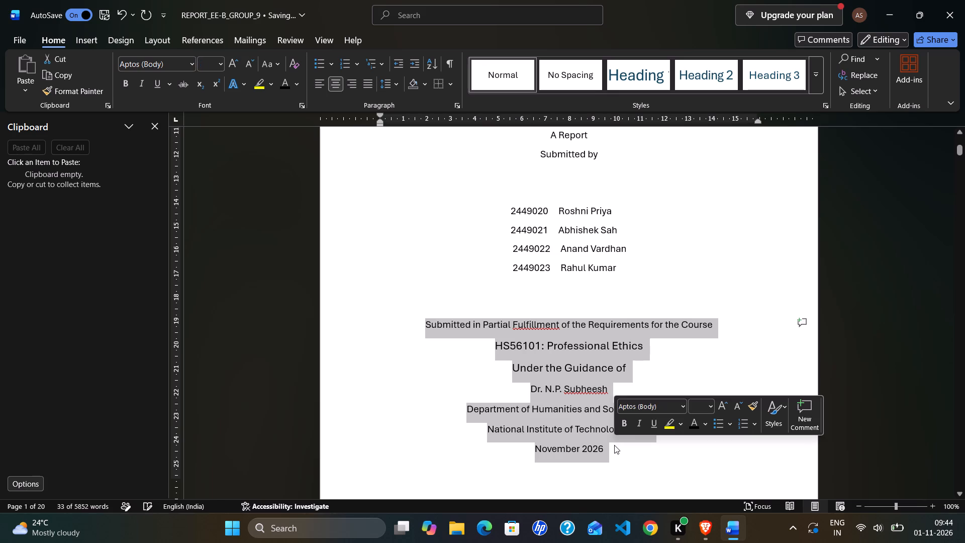
click(416, 322)
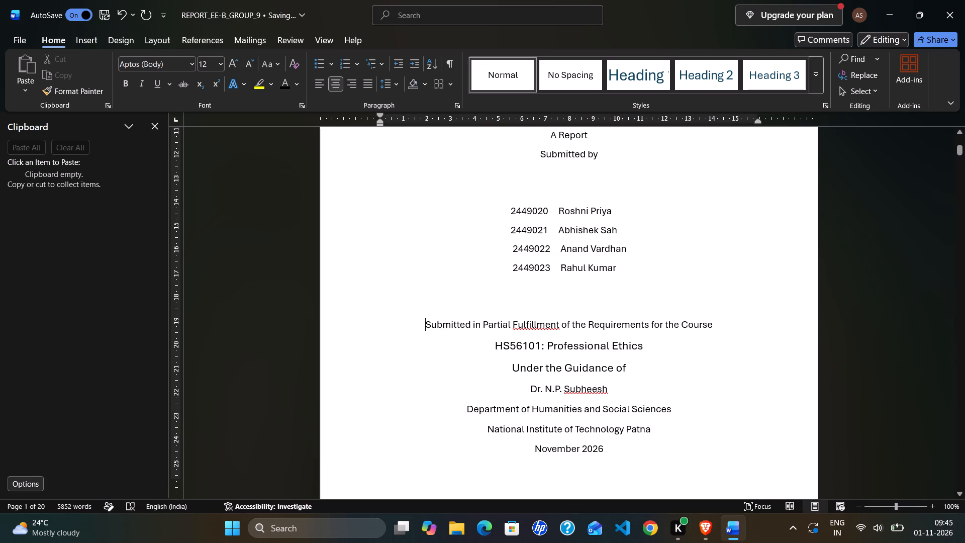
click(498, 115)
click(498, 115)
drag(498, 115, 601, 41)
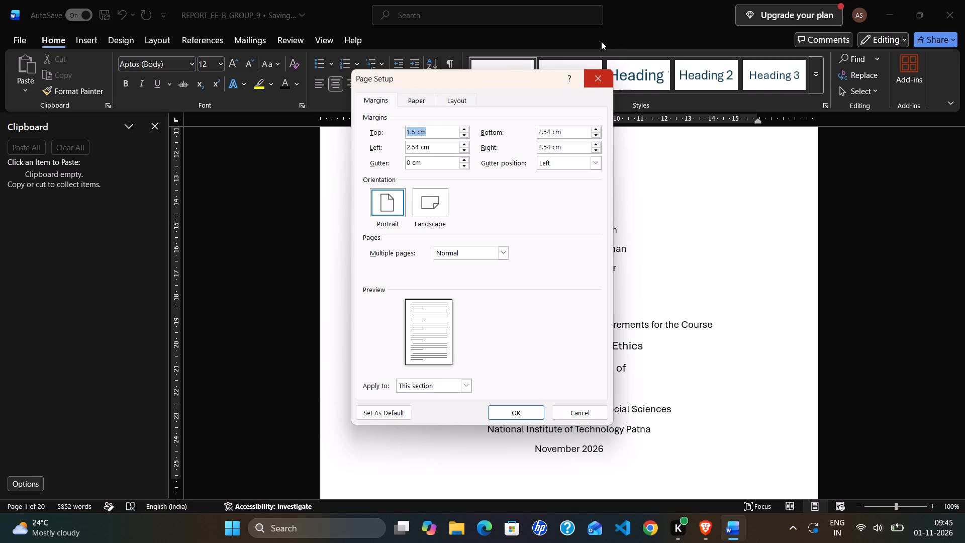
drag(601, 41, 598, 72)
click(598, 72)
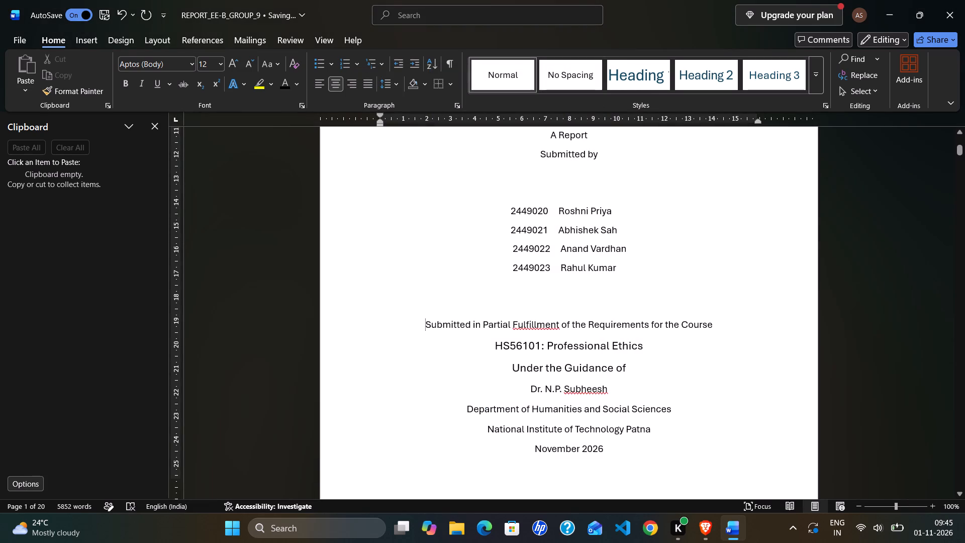
Remove the extra leading space before the roll numbers in the third and fourth student lines on the cover page.
click(513, 247)
key(BackSpace)
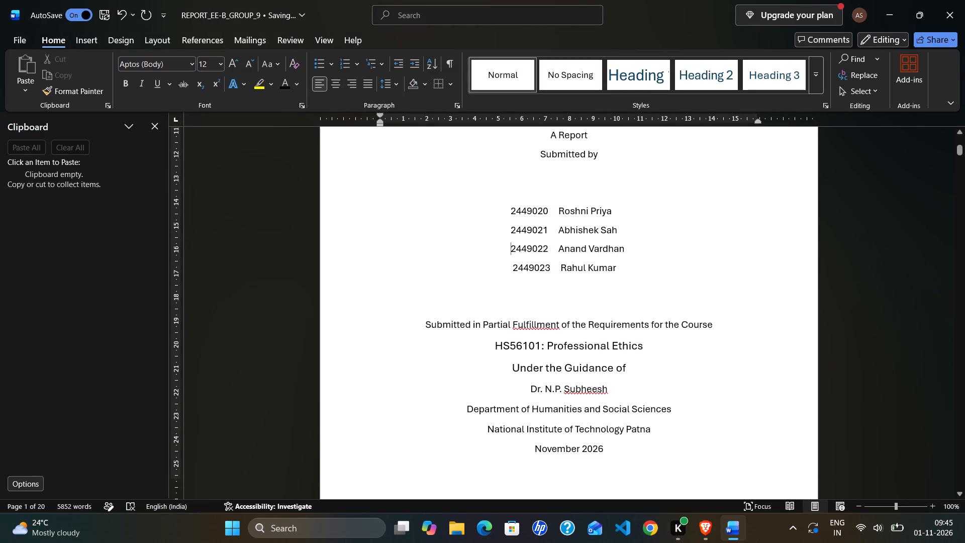
click(514, 267)
key(BackSpace)
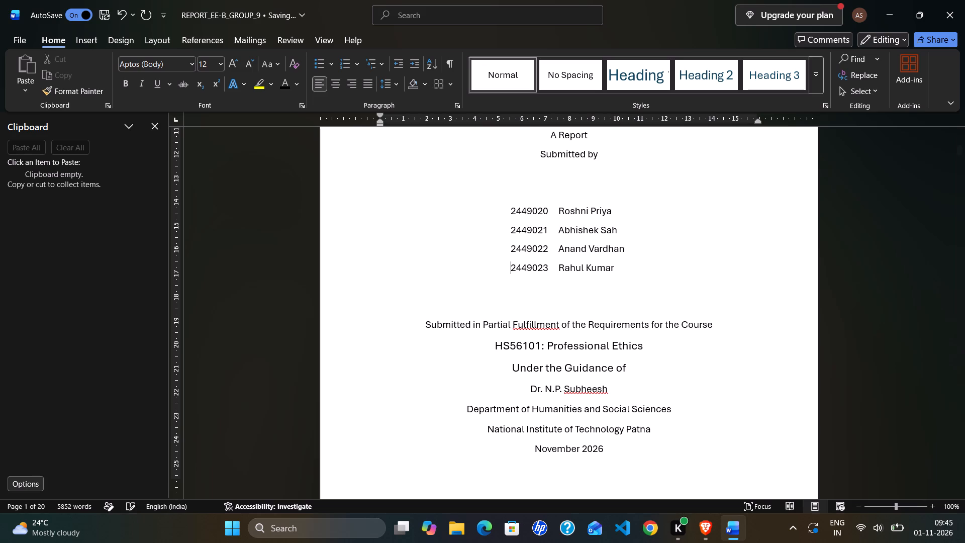
Add one extra space between the roll number and the name in each of the four student lines.
click(556, 268)
key(space)
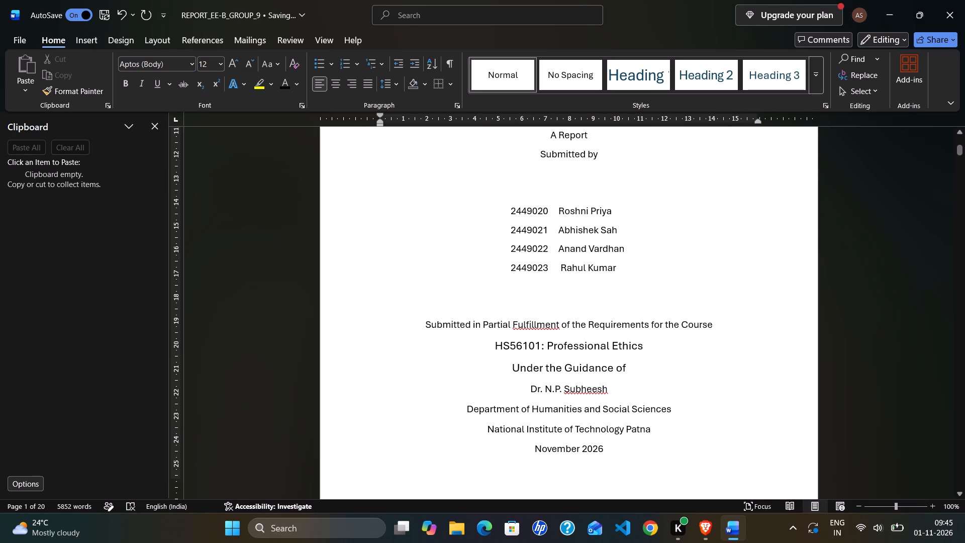
click(557, 249)
key(space)
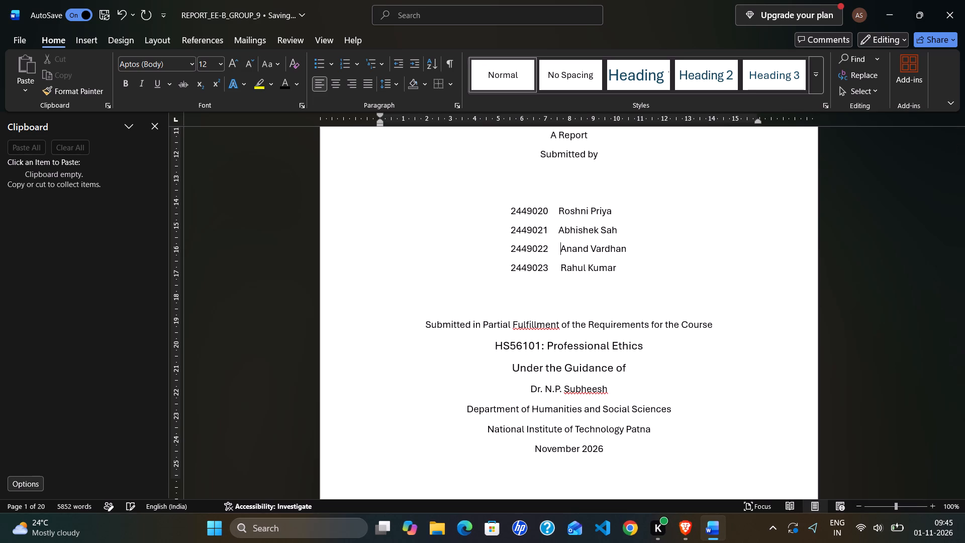
click(556, 229)
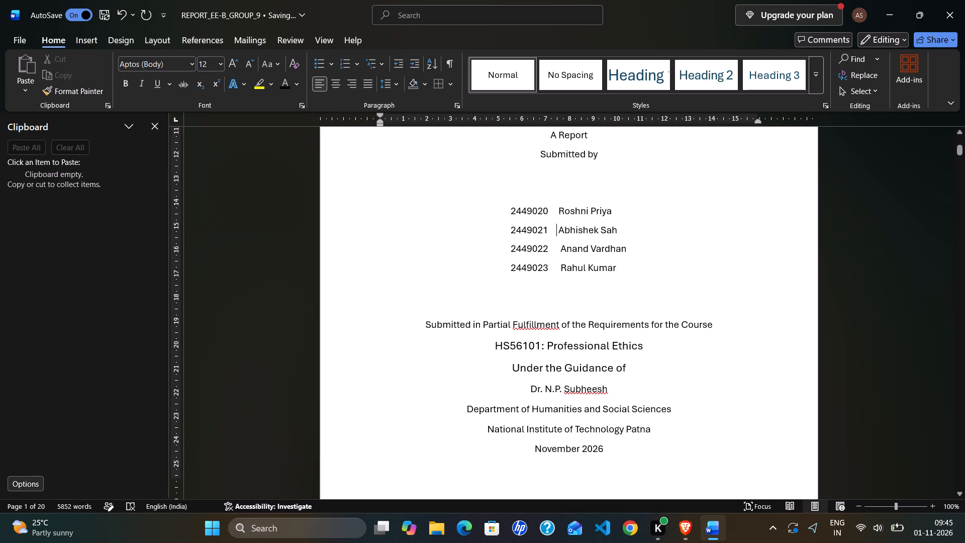
key(space)
click(556, 211)
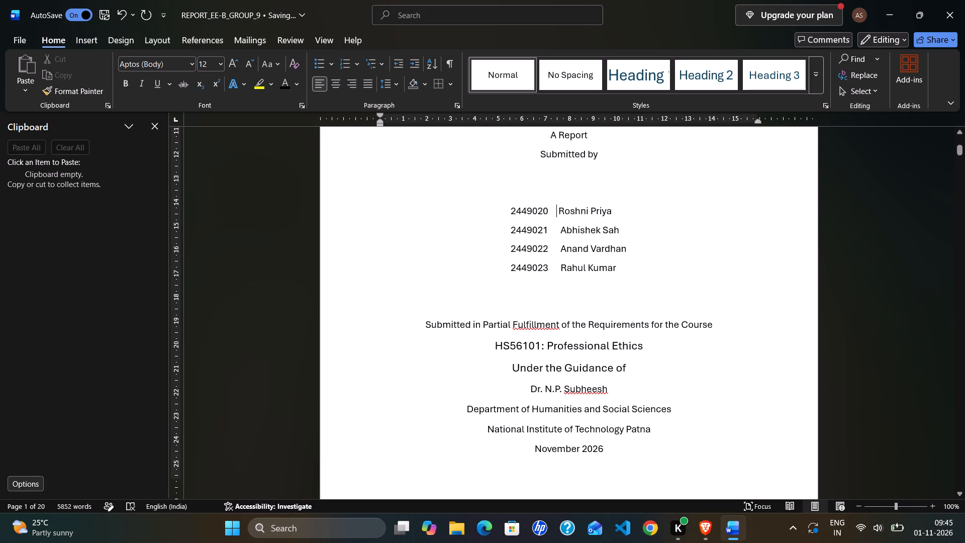
key(space)
key(space)
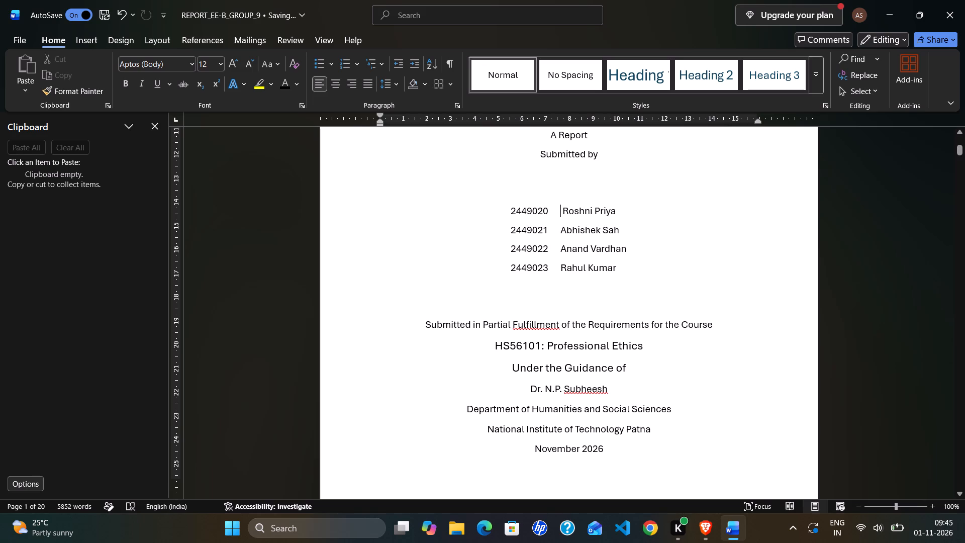
key(Down)
key(Up)
key(Down)
key(Up)
key(BackSpace)
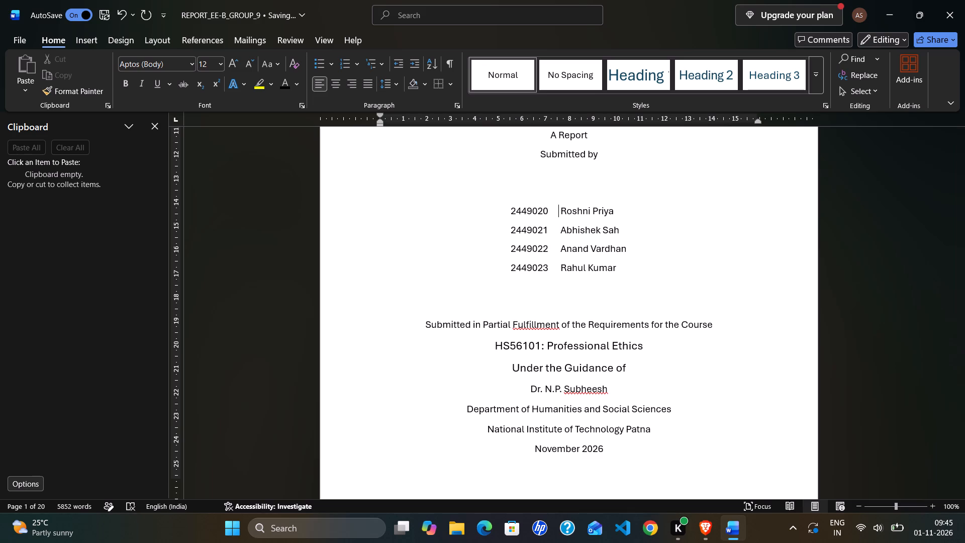
Check line by line that the four student names on the cover page are aligned with each other.
key(Down)
key(Up)
key(Down)
key(Down)
key(Down)
key(Up)
key(Up)
key(Up)
key(Down)
key(Down)
key(Down)
key(Down)
key(Up)
Set the cover line "Submitted in Partial Fulfillment of the Requirements for the Course" to font size 14.
drag(423, 324, 558, 296)
drag(558, 296, 661, 327)
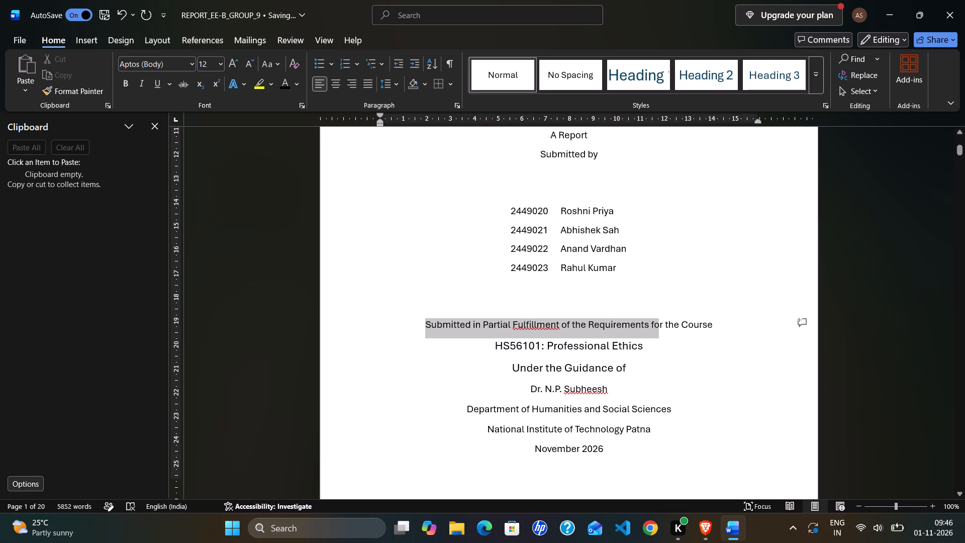
drag(661, 327, 743, 324)
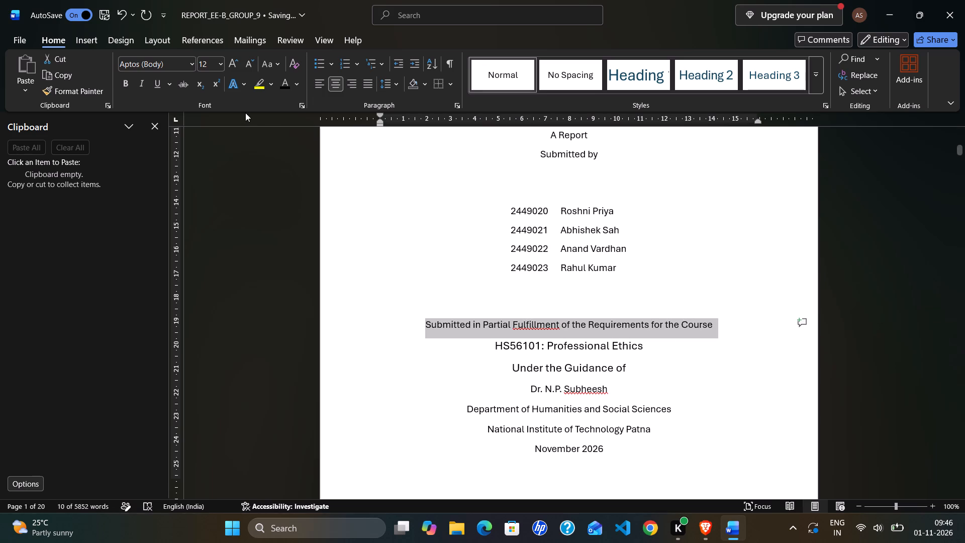
click(218, 66)
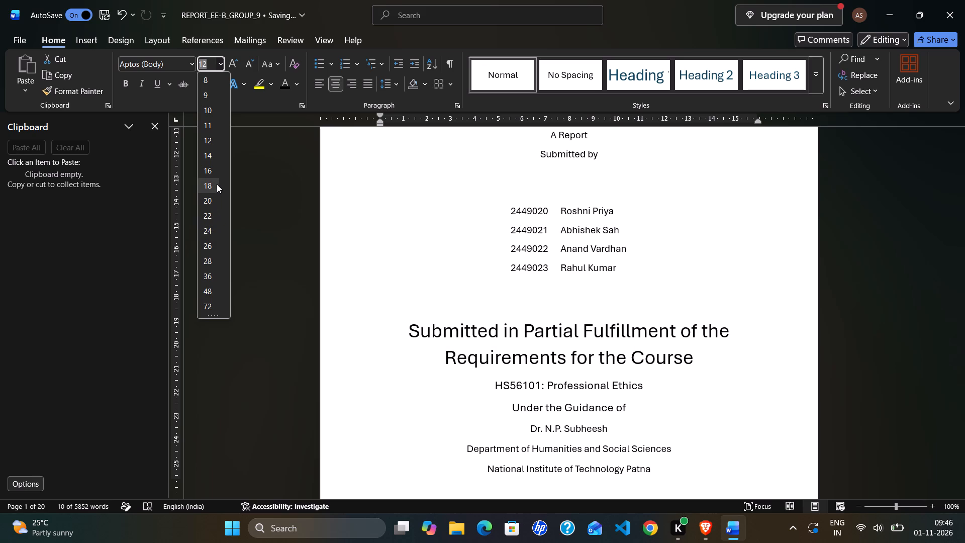
click(208, 152)
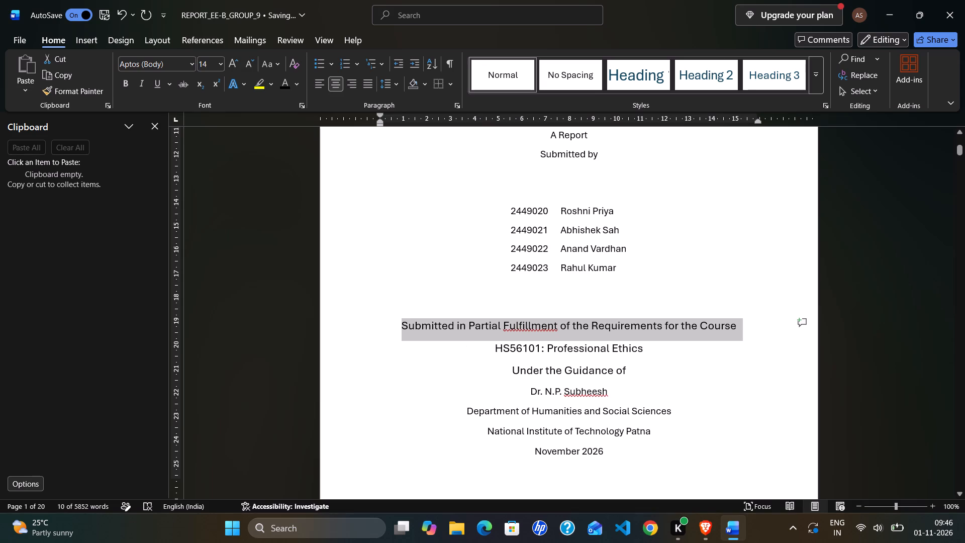
Set the cover page lines from "HS56101: Professional Ethics" through the guide's name to font size 16.
drag(493, 346, 597, 396)
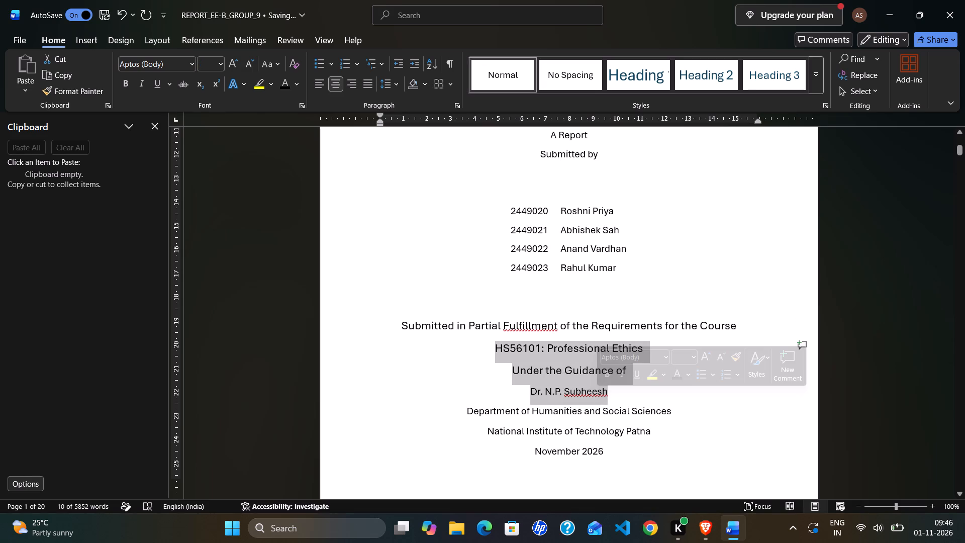
click(190, 65)
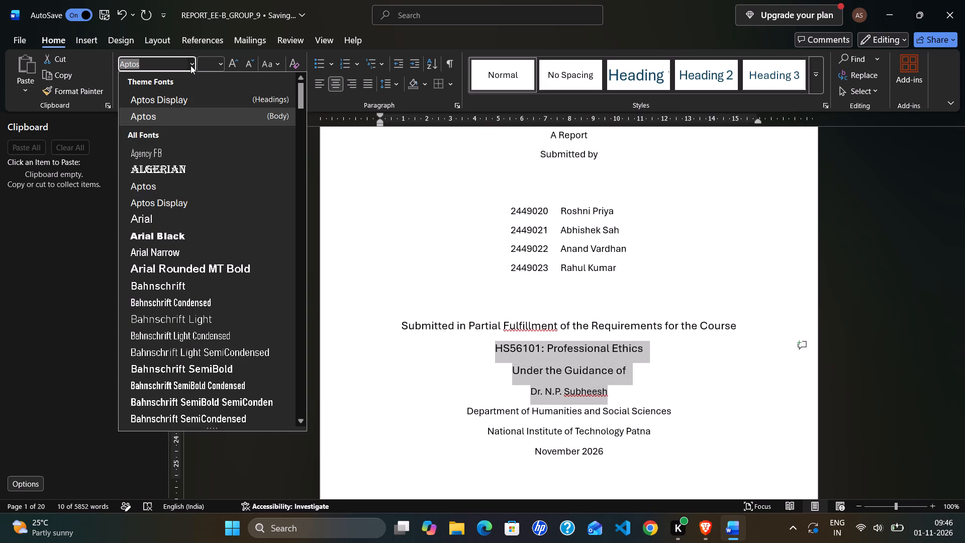
click(221, 64)
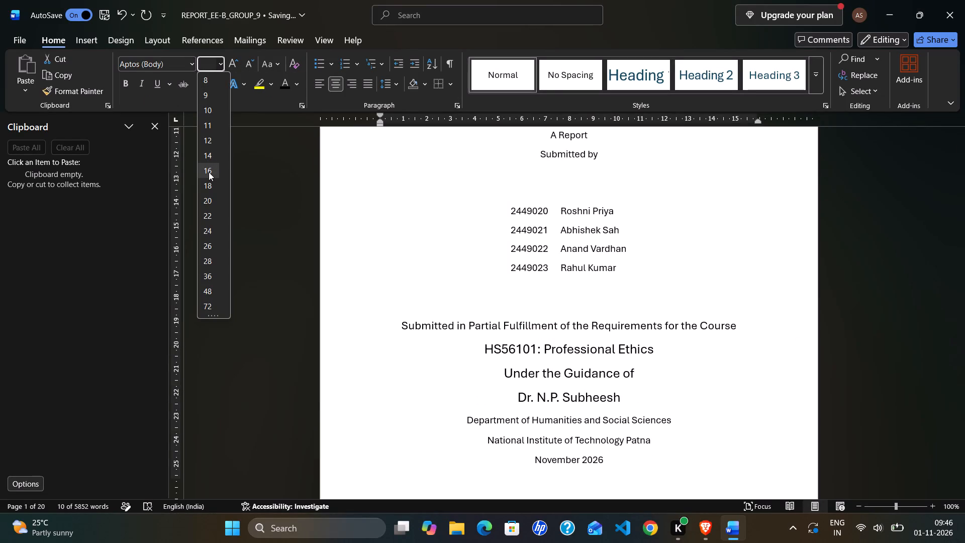
click(209, 172)
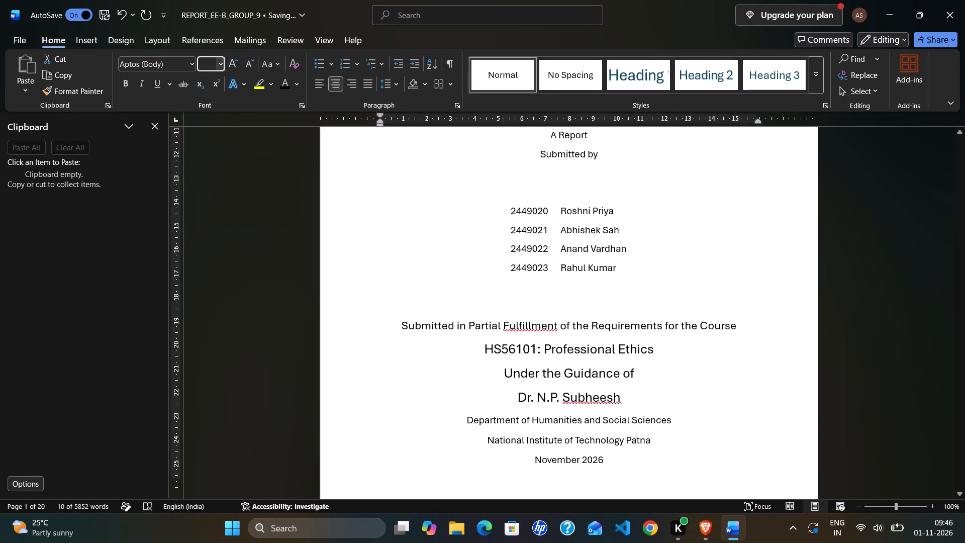
Set the cover page's "Department of Humanities and Social Sciences" and "National Institute of Technology Patna" lines to font size 14.
scroll(477, 429, down, 1)
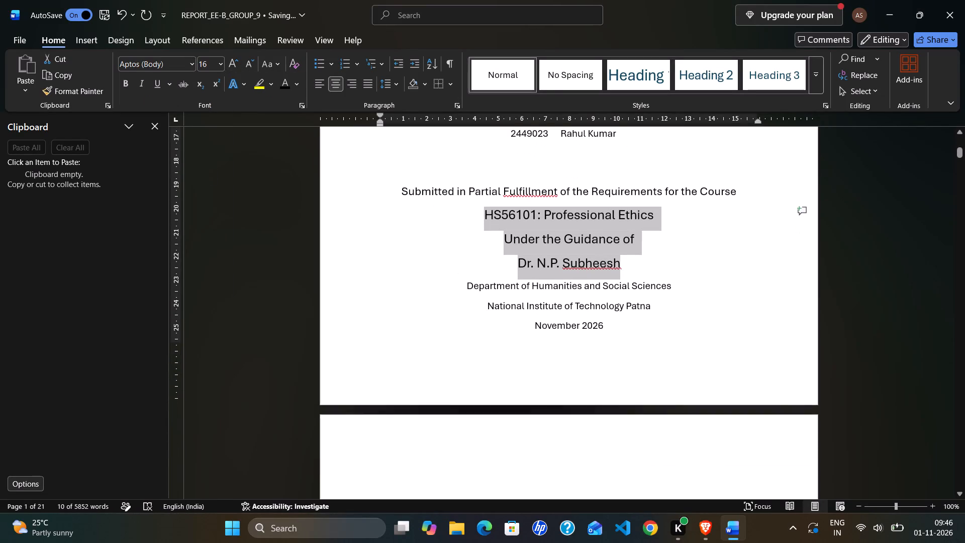
drag(467, 281, 672, 301)
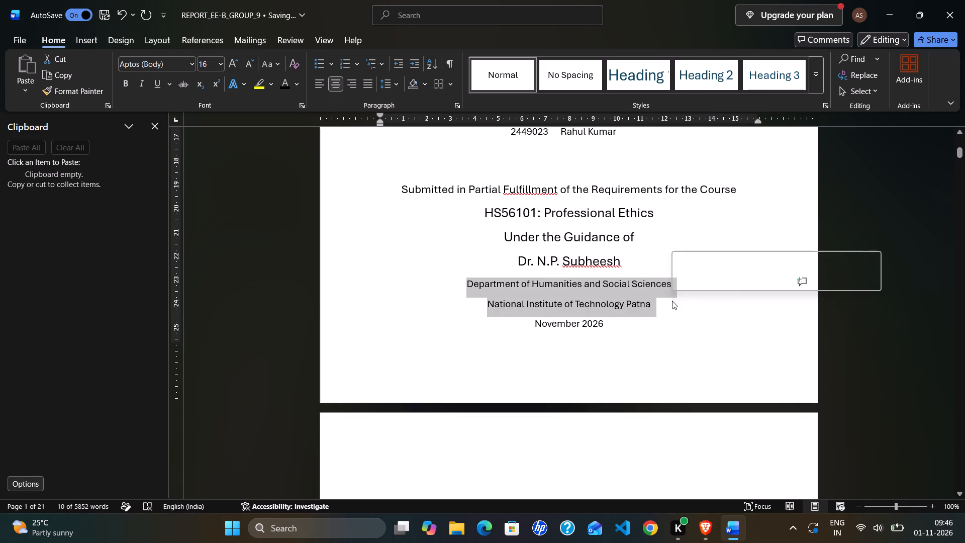
click(220, 69)
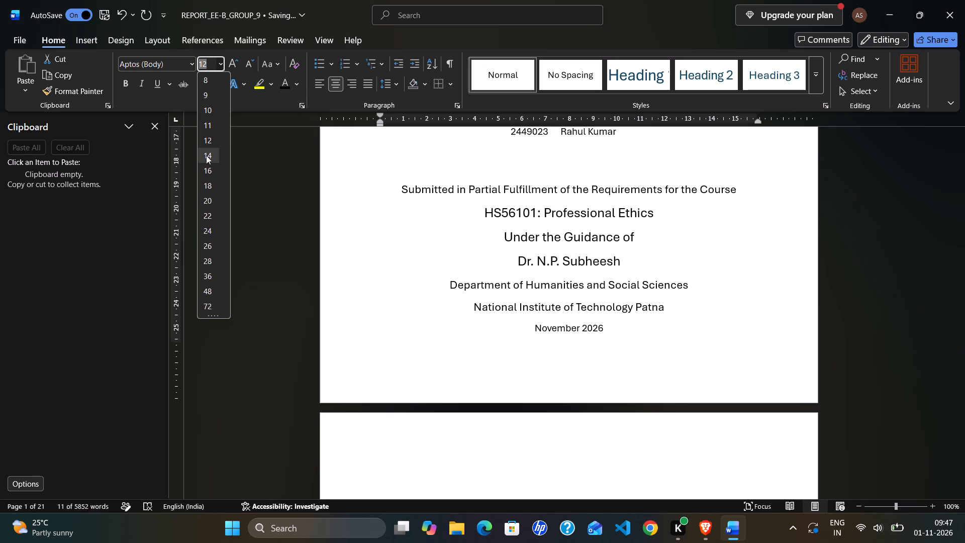
click(206, 155)
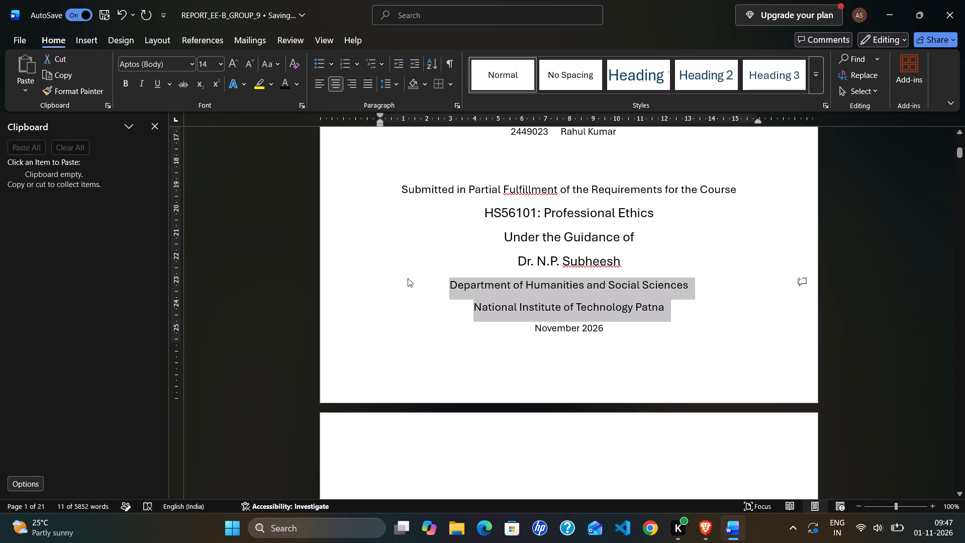
click(408, 278)
Review the cover page's layout, and look through the rest of the report down to the references and back.
scroll(467, 264, up, 1)
scroll(467, 264, down, 1)
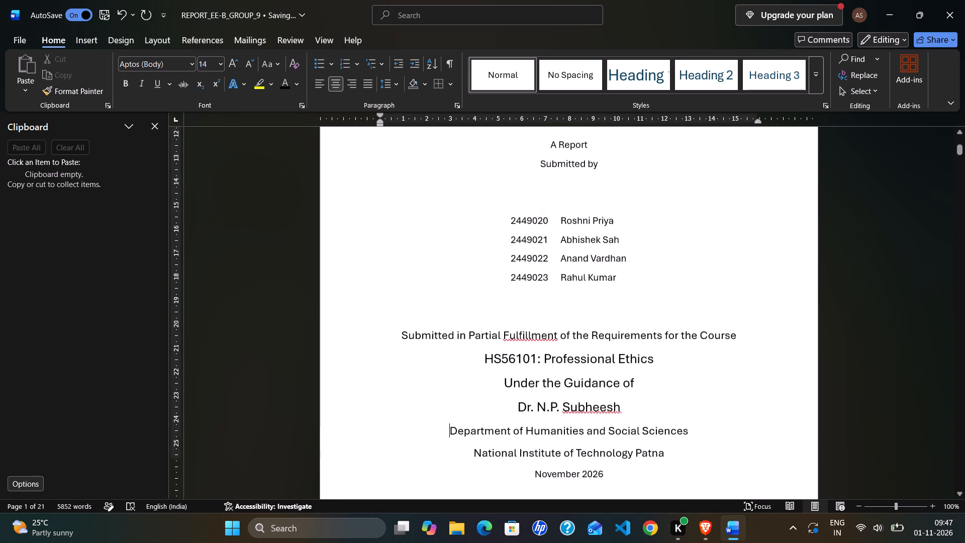
scroll(467, 264, down, 1)
scroll(467, 264, up, 2)
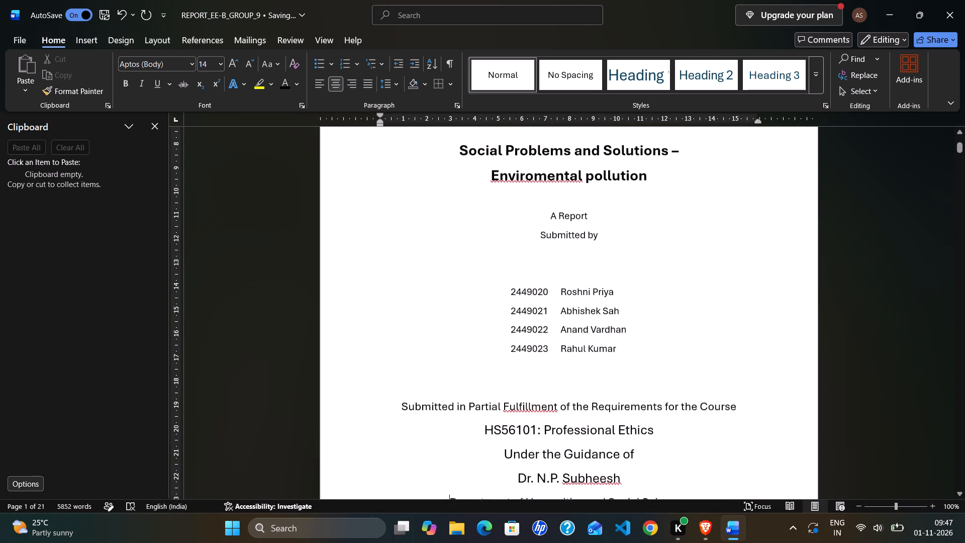
scroll(467, 264, up, 1)
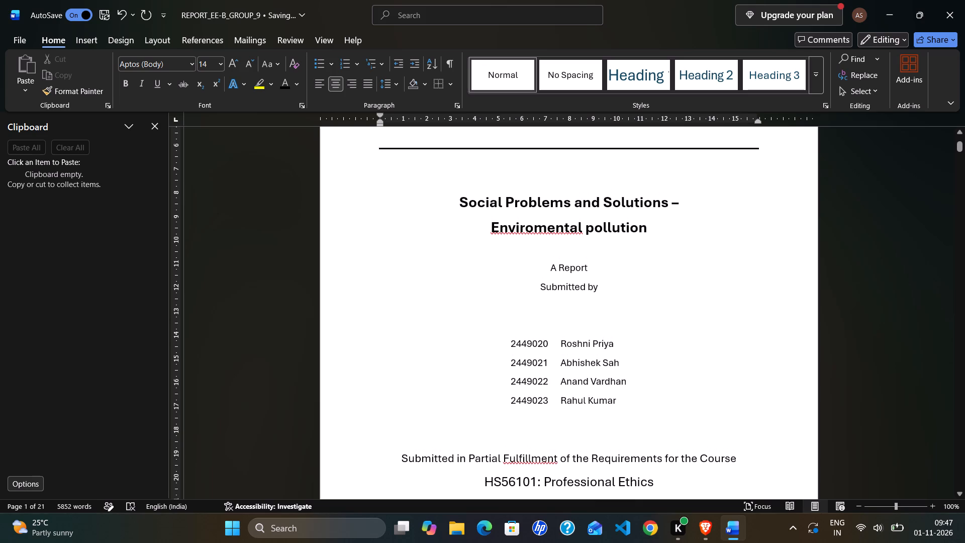
scroll(545, 267, down, 2)
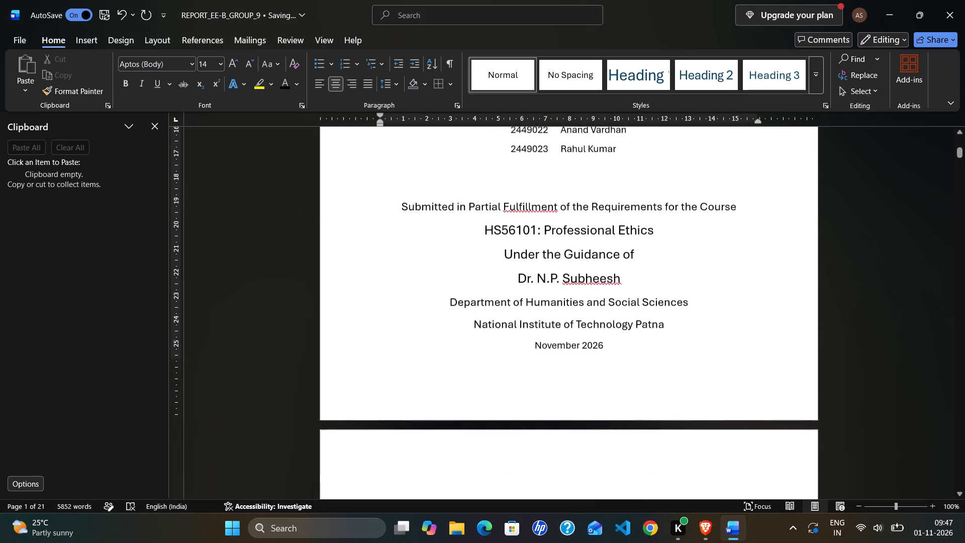
scroll(545, 267, down, 8)
scroll(545, 267, down, 17)
scroll(545, 267, down, 6)
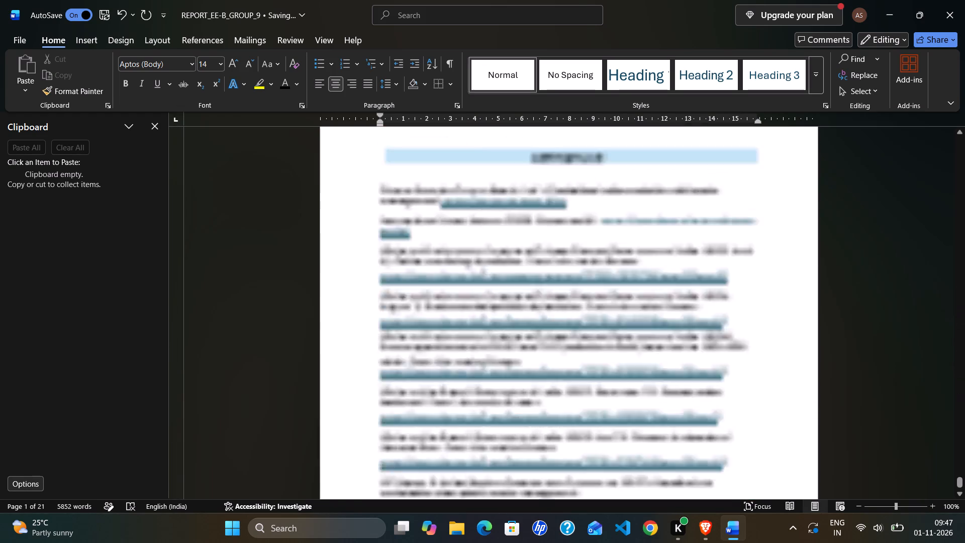
scroll(545, 267, down, 6)
scroll(545, 267, up, 9)
scroll(545, 267, up, 20)
scroll(545, 267, up, 3)
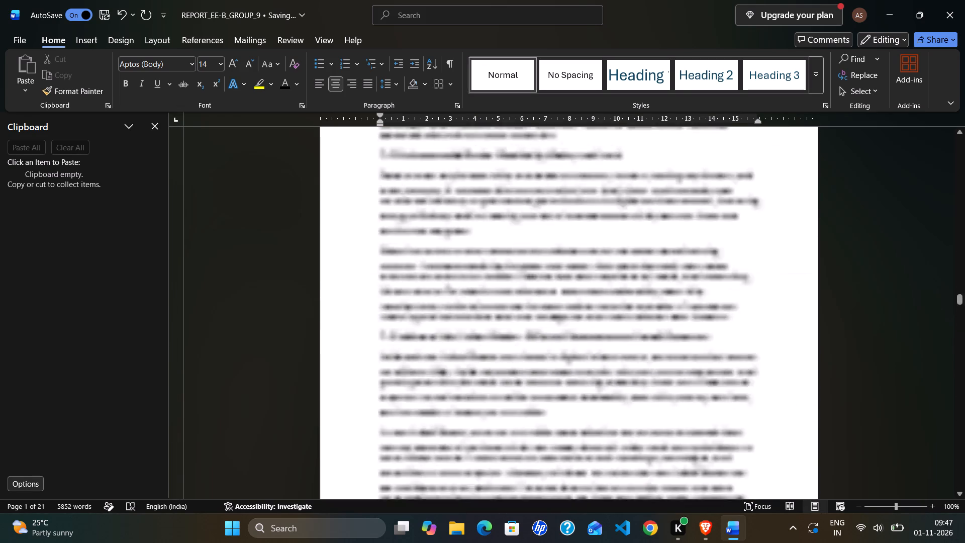
scroll(545, 267, up, 18)
scroll(545, 267, up, 5)
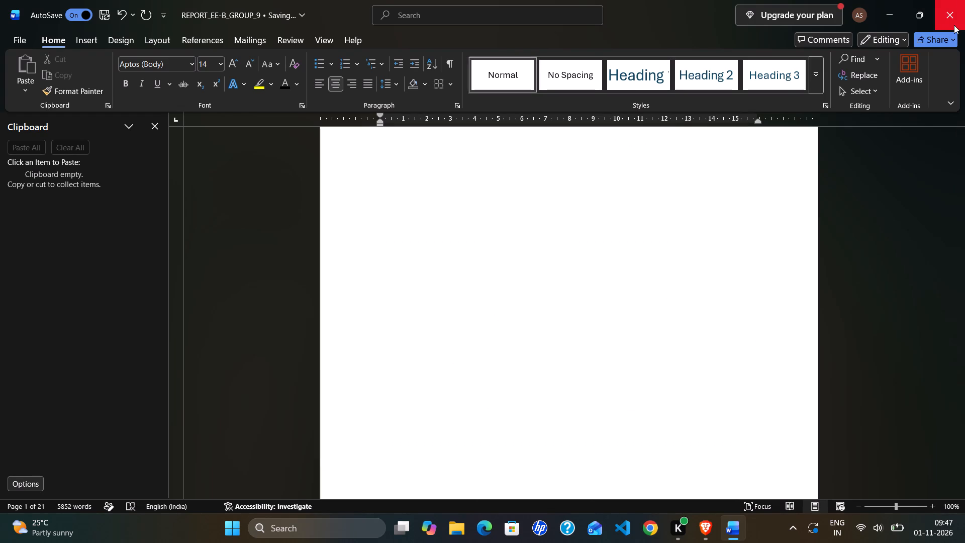